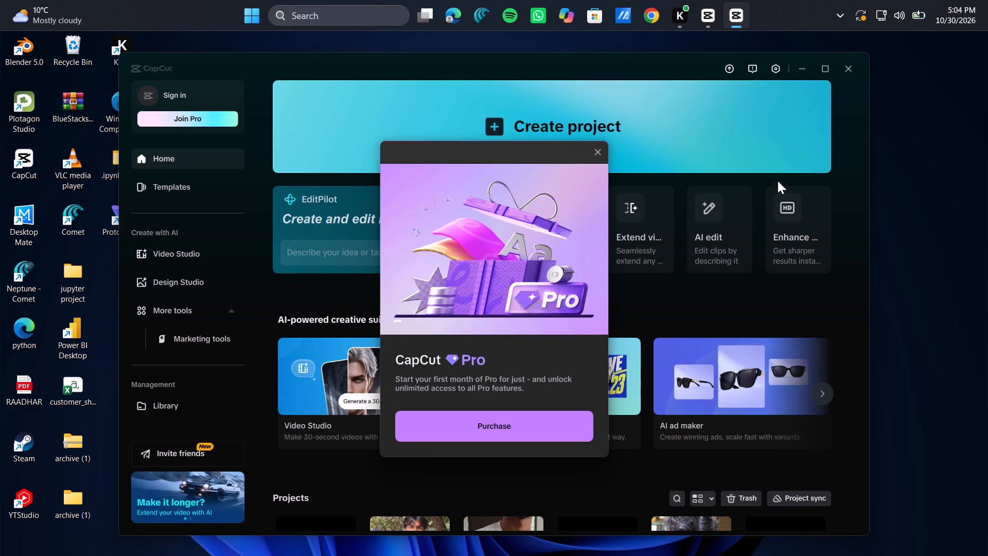
# Dismiss the CapCut Pro purchase offer.
pyautogui.click(599, 149)
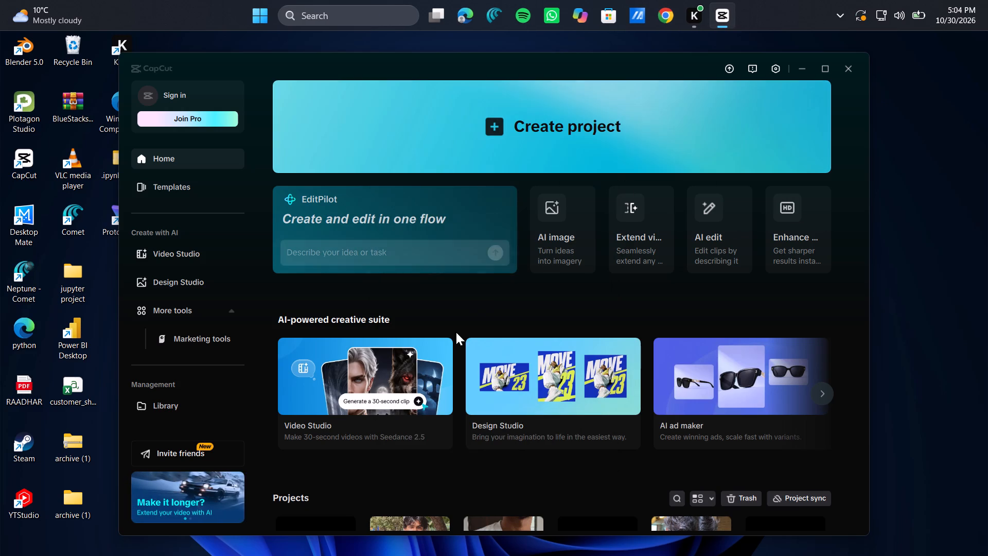
# Look through the existing projects on the home page and return to the top.
pyautogui.scroll(-6, 426, 315)
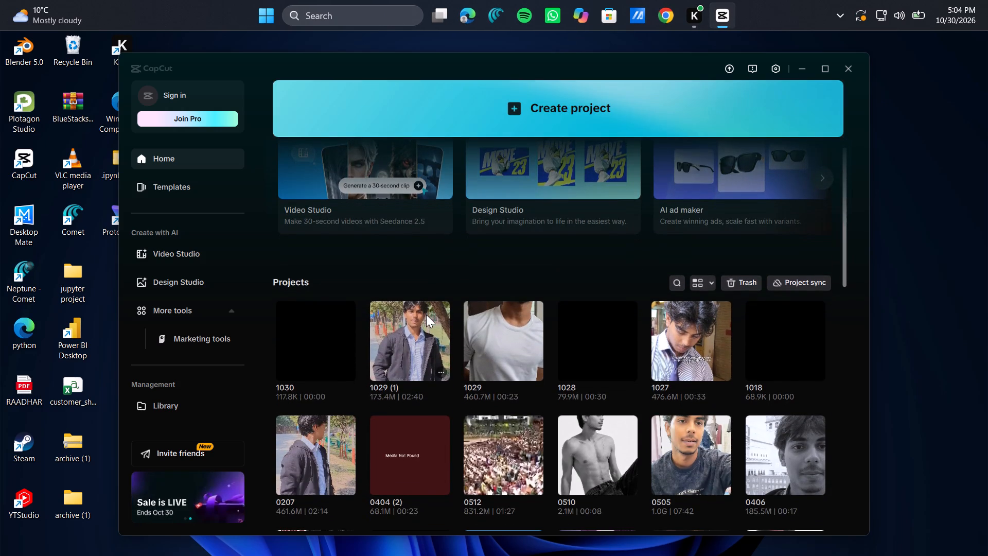
pyautogui.scroll(-5, 426, 315)
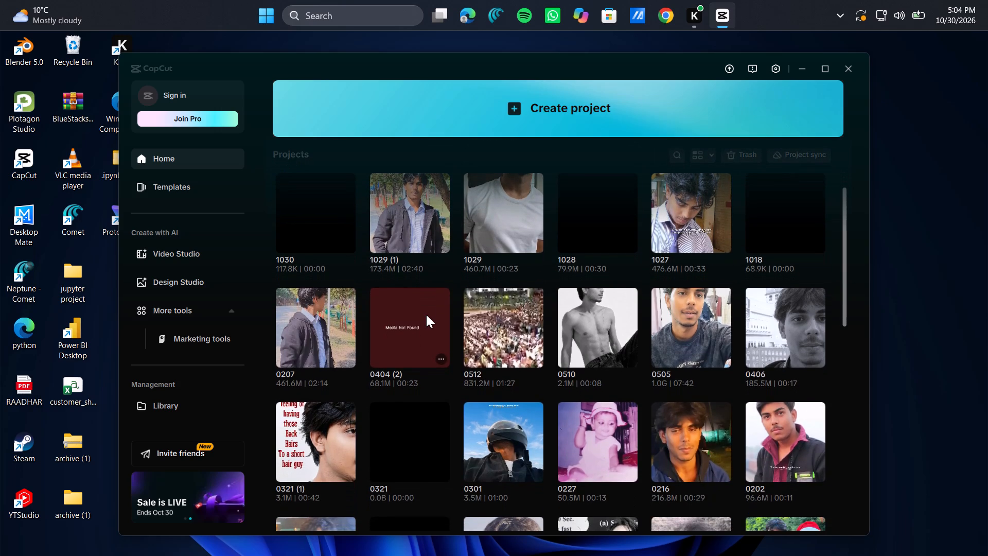
pyautogui.scroll(-10, 426, 315)
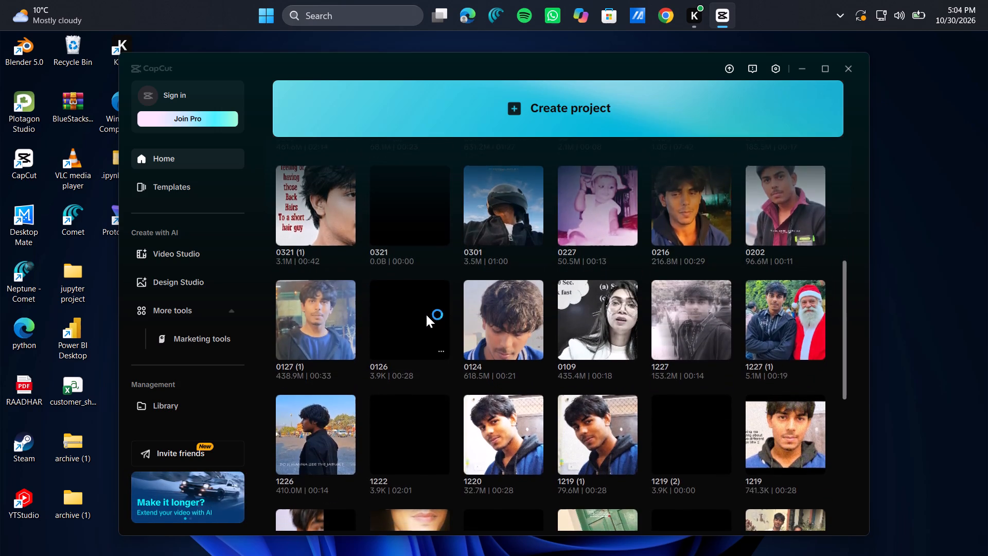
pyautogui.scroll(-2, 426, 315)
pyautogui.scroll(1, 426, 315)
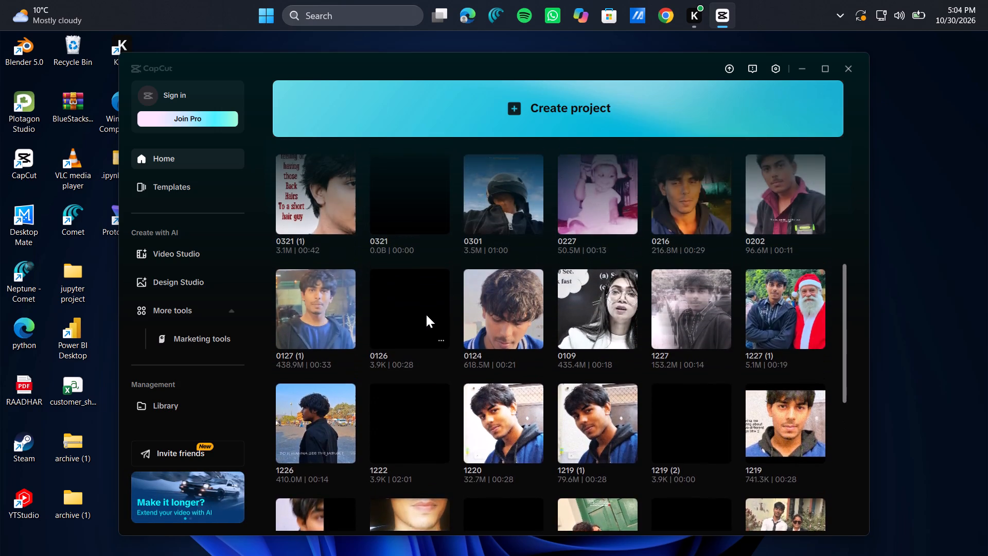
pyautogui.scroll(1, 426, 315)
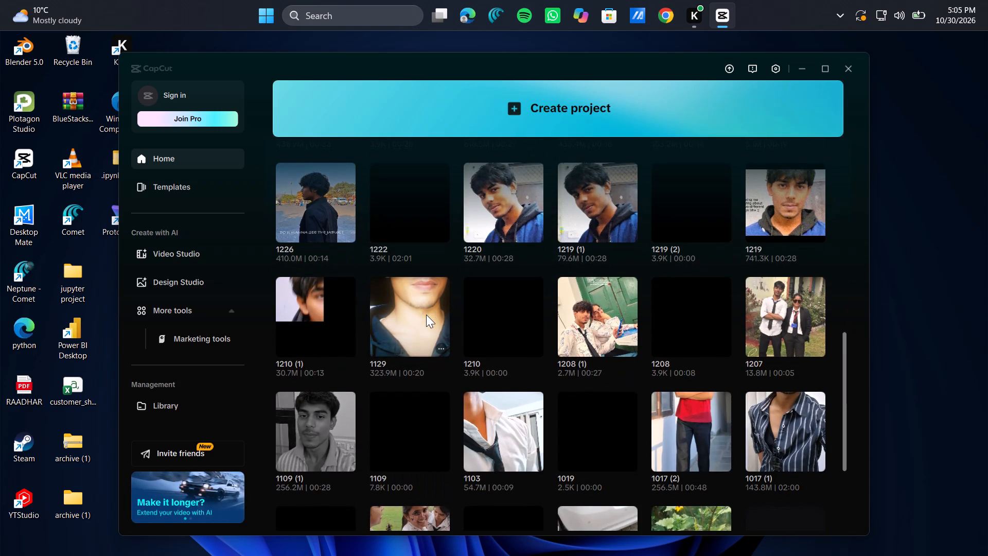
pyautogui.scroll(7, 426, 315)
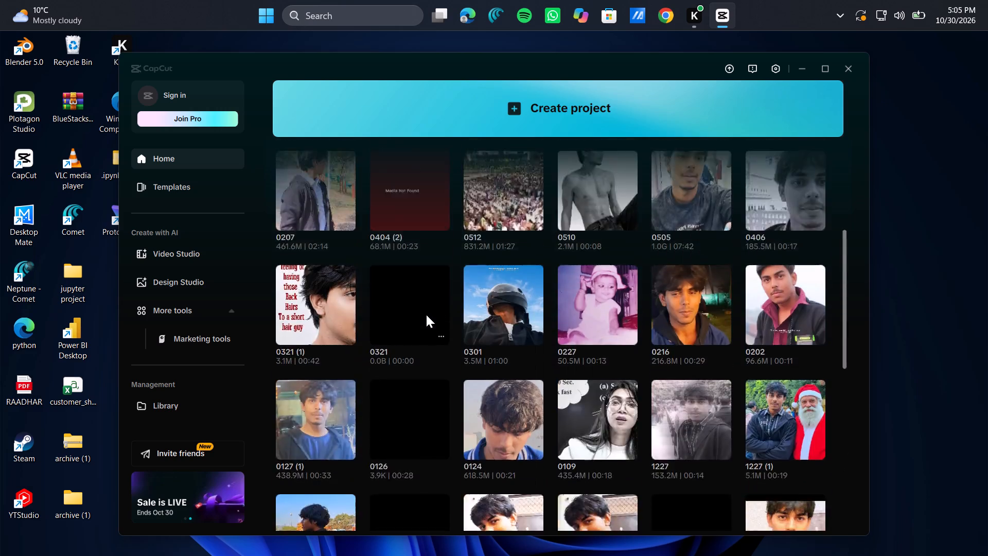
pyautogui.scroll(14, 426, 315)
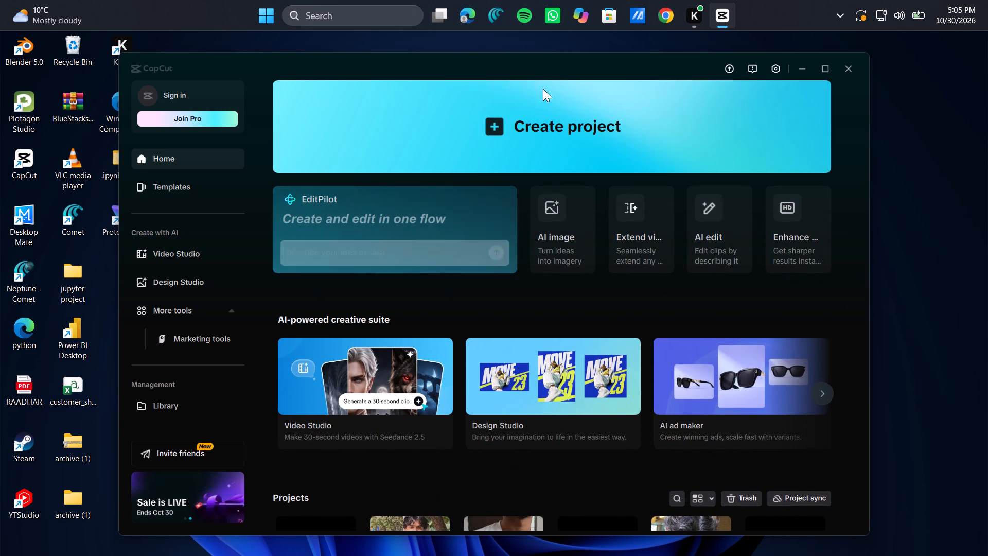
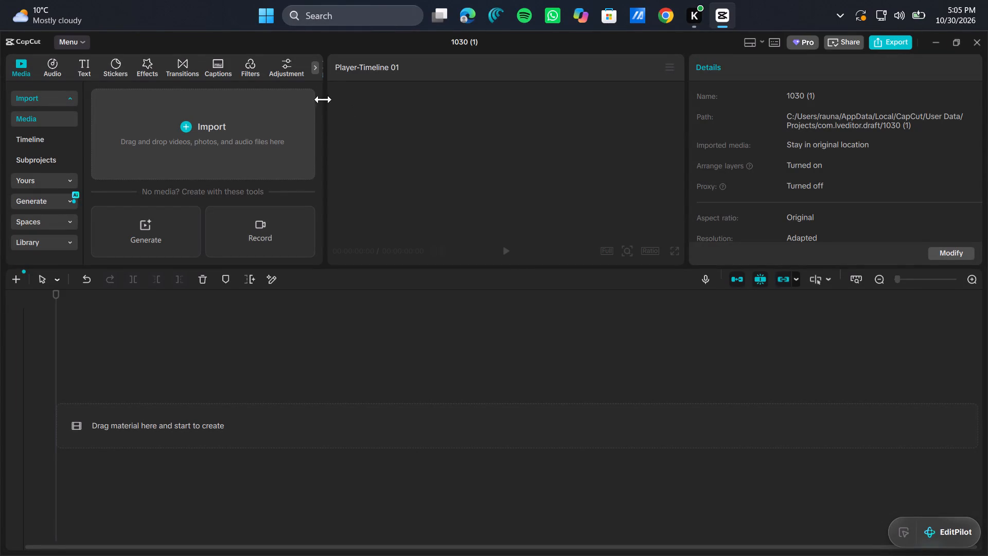
# Import the videos 20261018_190236 and 20261018_183904 and the Rotimi - In My Bed audio file from the device's Downloads folder.
pyautogui.click(183, 164)
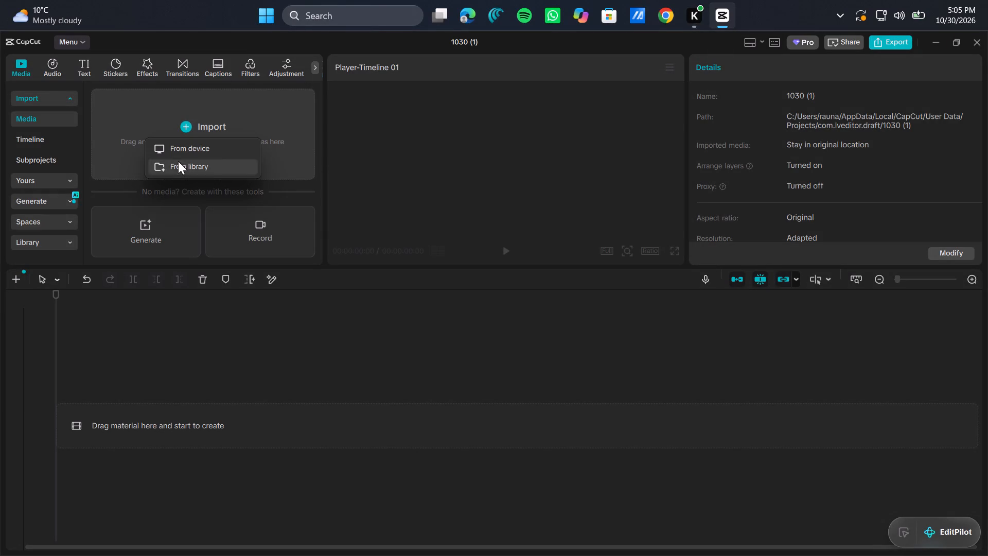
pyautogui.click(182, 148)
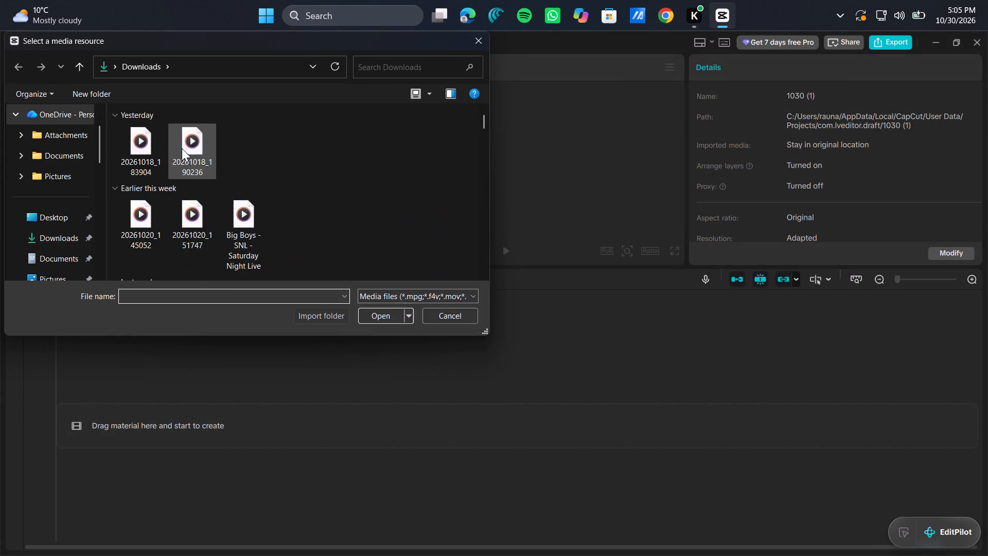
pyautogui.moveTo(116, 142); pyautogui.dragTo(333, 171)
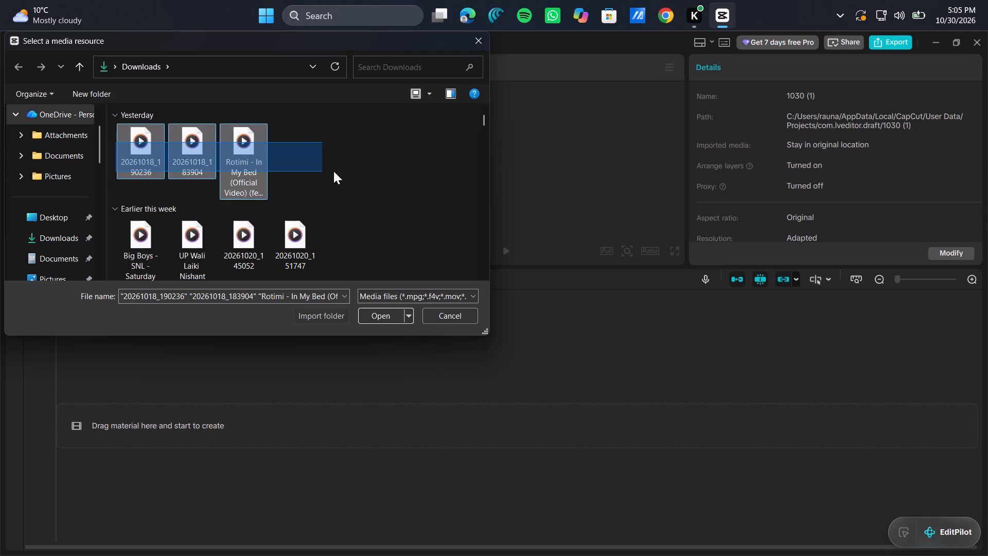
pyautogui.moveTo(333, 171); pyautogui.dragTo(356, 168)
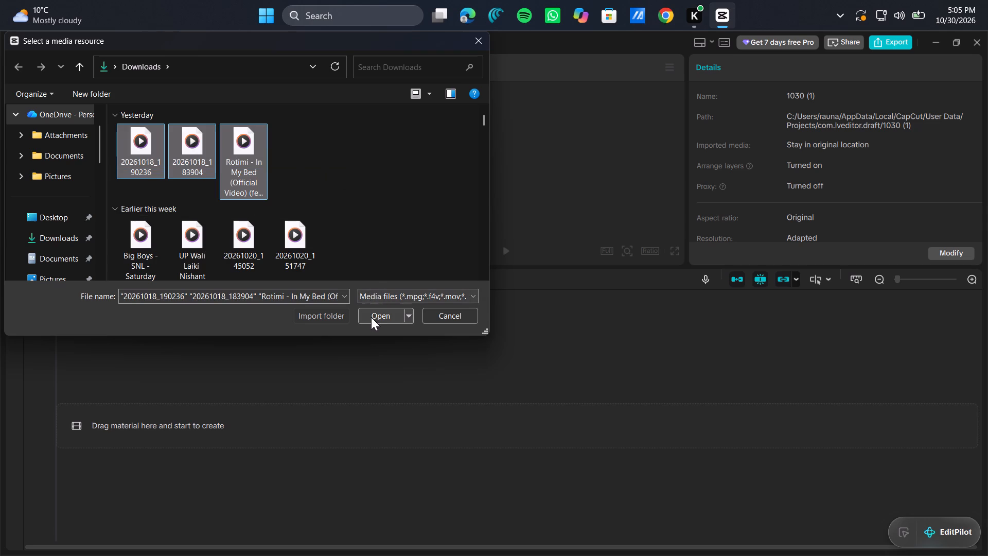
pyautogui.click(372, 316)
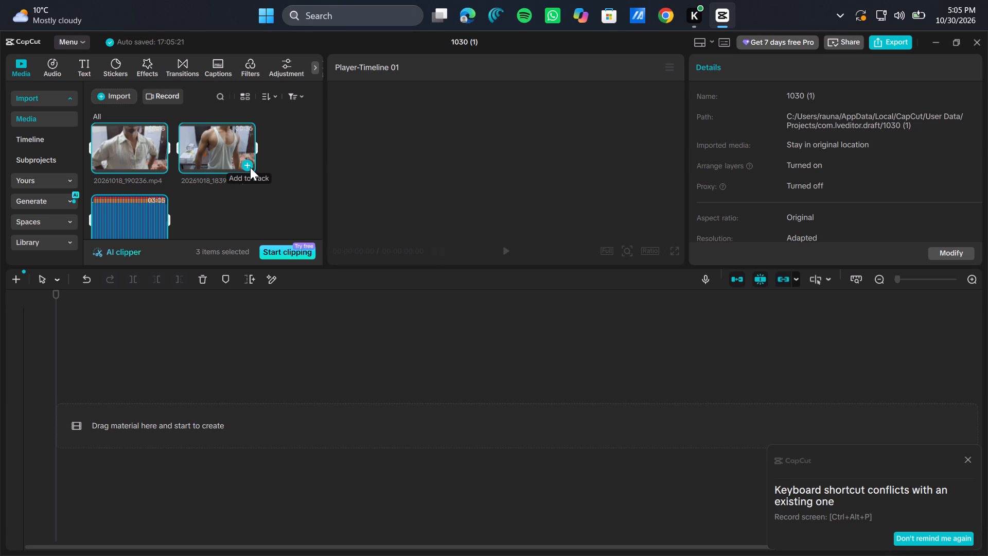
# Add all three selected media items, the two videos and the Rotimi song, to the timeline.
pyautogui.click(250, 167)
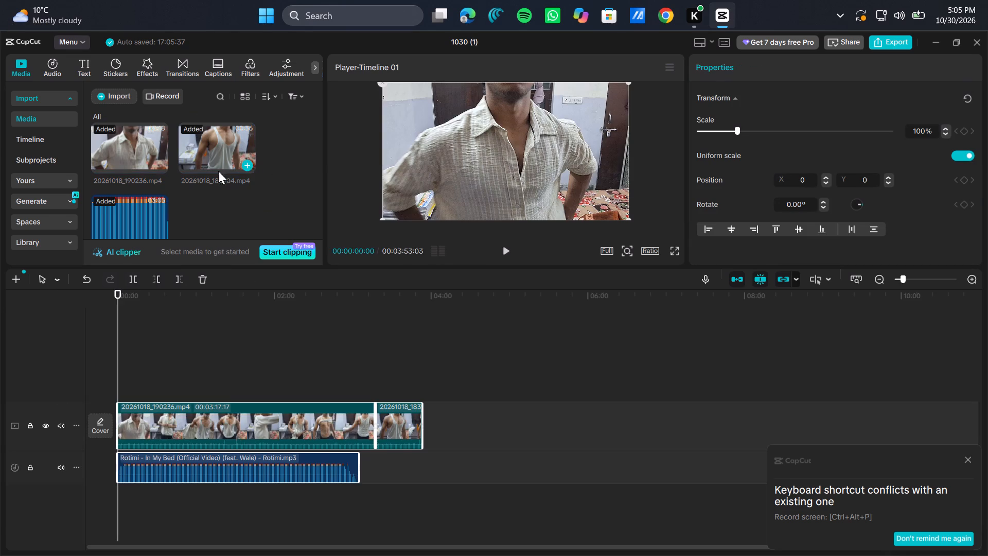
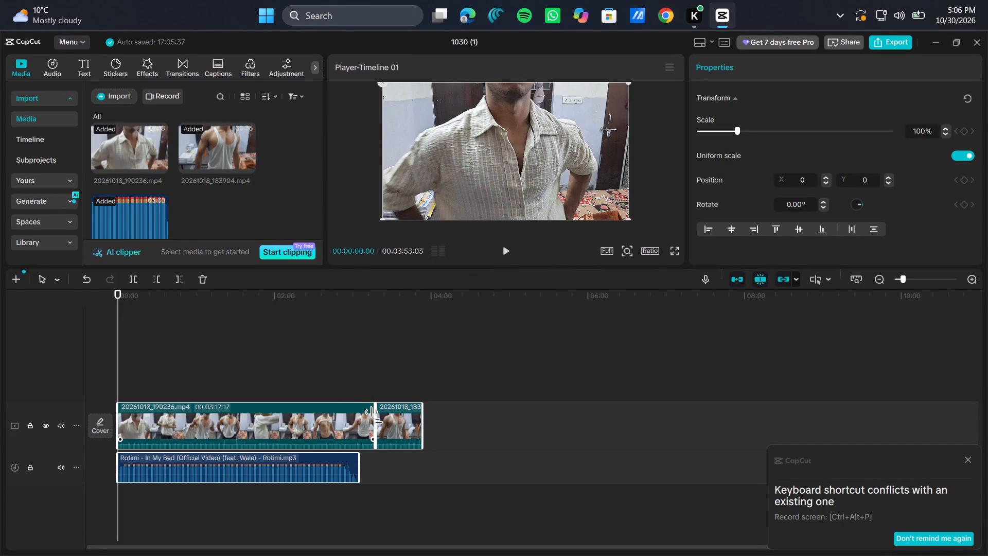
# Split the 20261018_190236 video on the timeline at 00:00:55:03.
pyautogui.moveTo(376, 416); pyautogui.dragTo(469, 414)
pyautogui.keyDown('ctrl'); pyautogui.scroll(6, 301, 422); pyautogui.keyUp('ctrl')
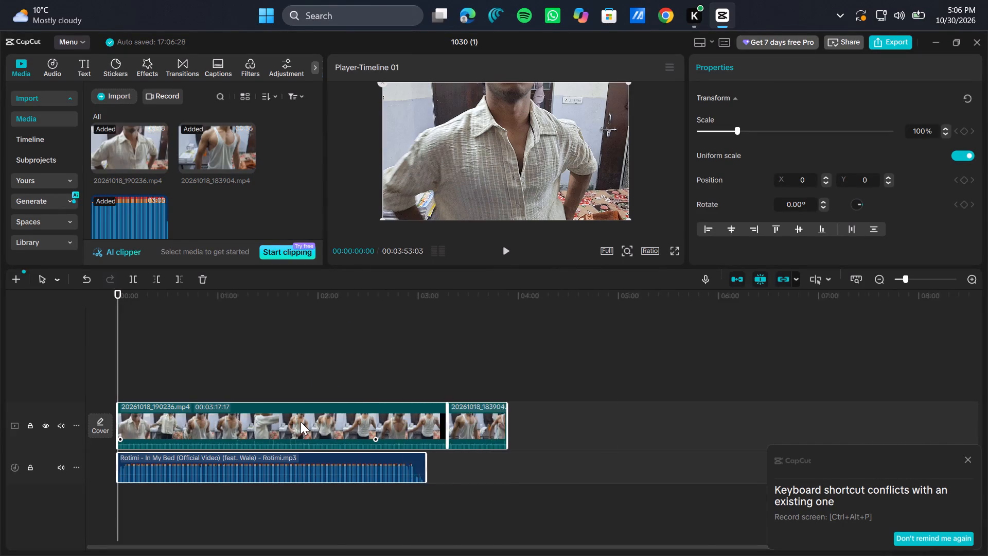
pyautogui.scroll(-3, 301, 422)
pyautogui.keyDown('ctrl'); pyautogui.scroll(8, 301, 422); pyautogui.keyUp('ctrl')
pyautogui.click(383, 366)
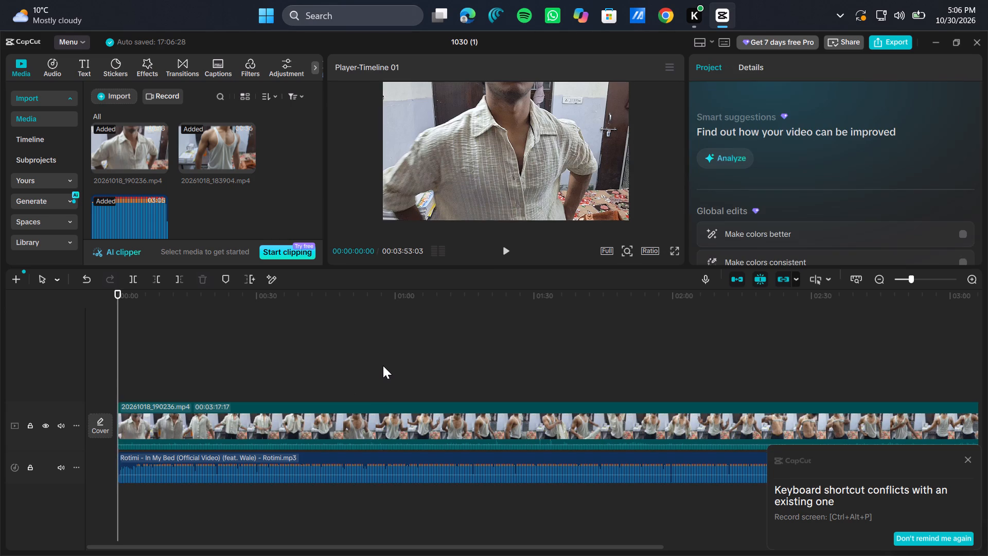
pyautogui.moveTo(383, 366); pyautogui.dragTo(373, 368)
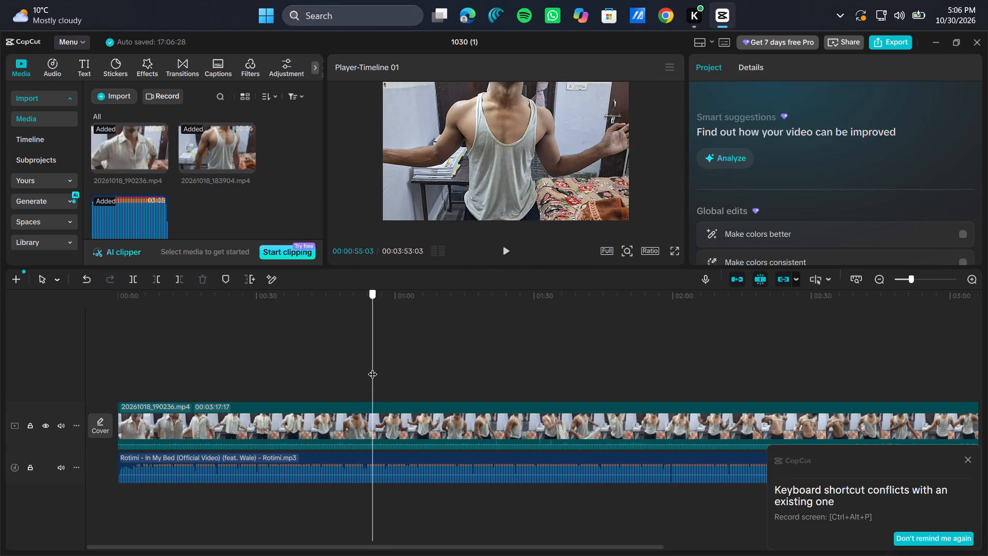
pyautogui.moveTo(373, 368); pyautogui.dragTo(373, 367)
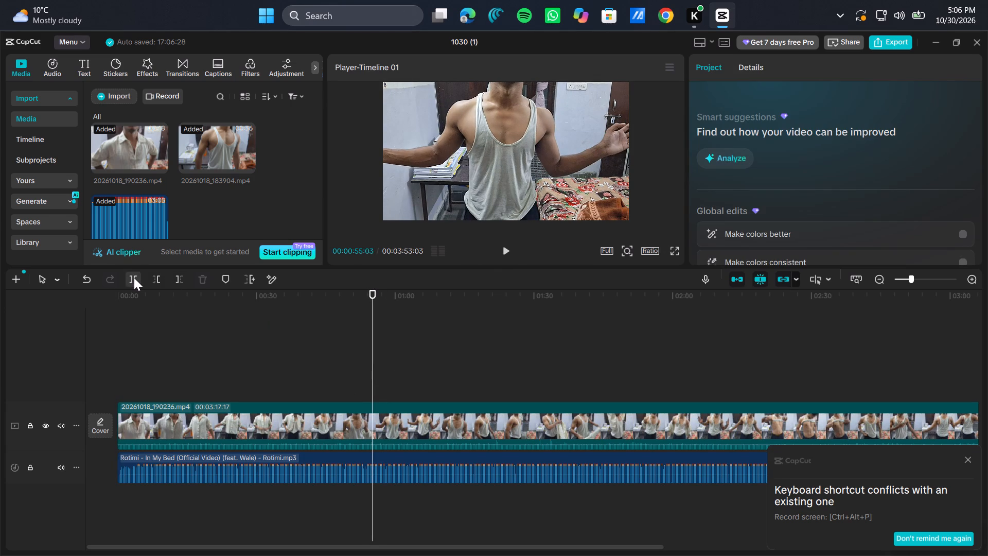
pyautogui.click(134, 277)
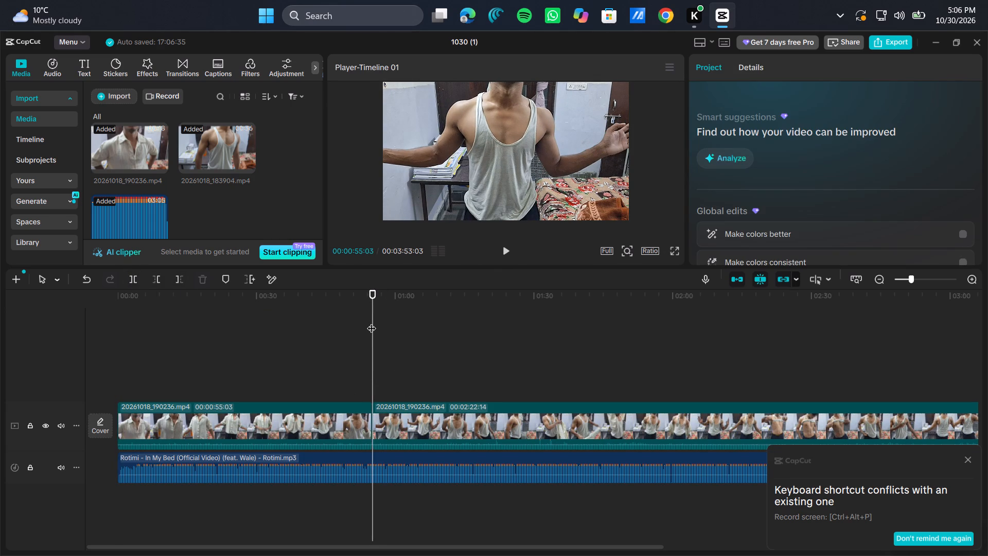
# Split the second part of the 20261018_190236 video at 00:01:09:24 to isolate a short middle segment.
pyautogui.moveTo(372, 322); pyautogui.dragTo(439, 336)
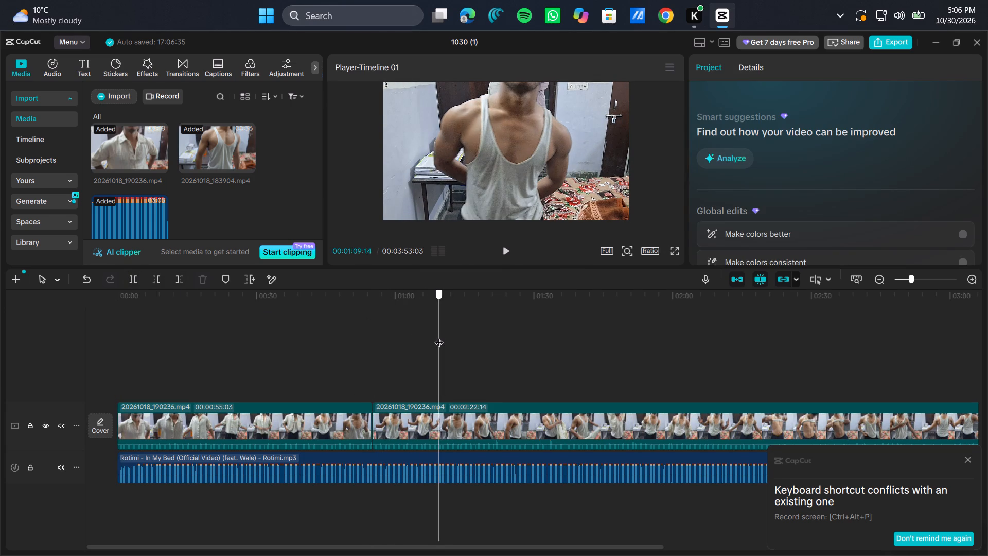
pyautogui.moveTo(439, 336); pyautogui.dragTo(440, 336)
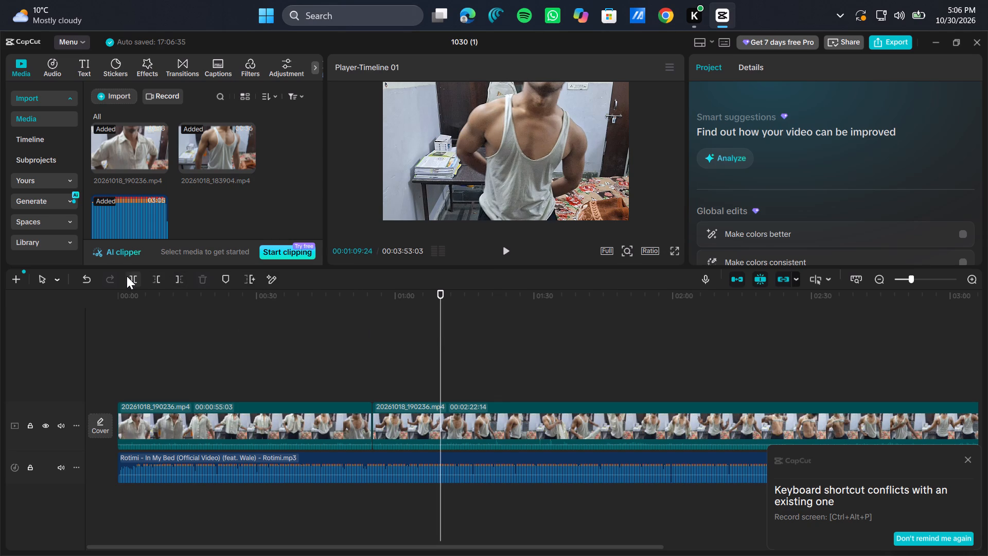
pyautogui.click(127, 276)
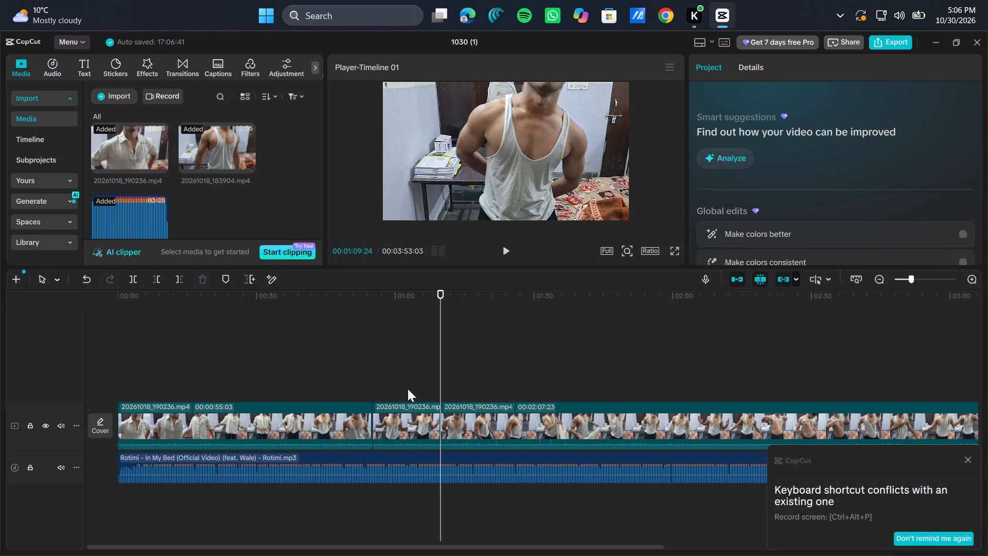
# Move the short segment between the two cuts to the very beginning of the main video track.
pyautogui.moveTo(404, 429); pyautogui.dragTo(385, 383)
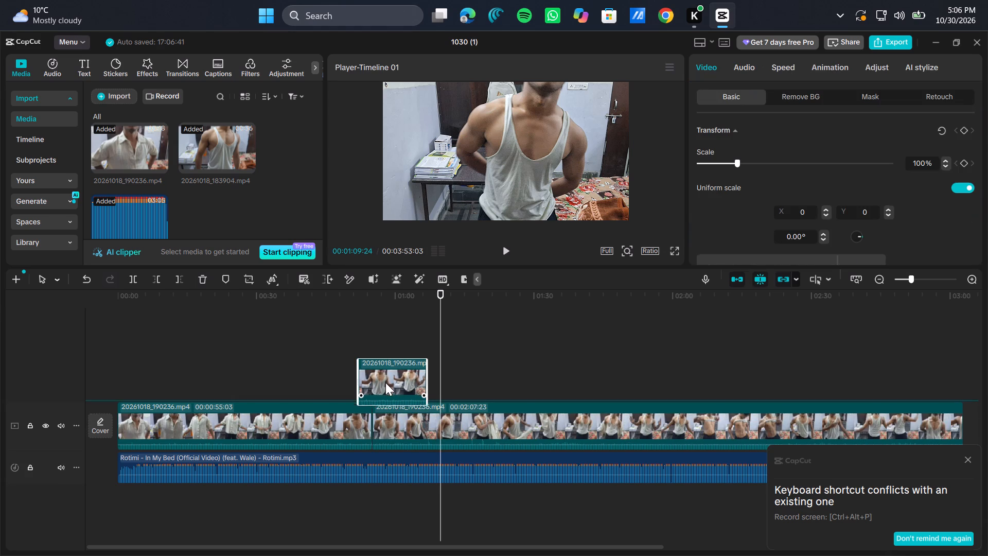
pyautogui.moveTo(385, 383); pyautogui.dragTo(161, 412)
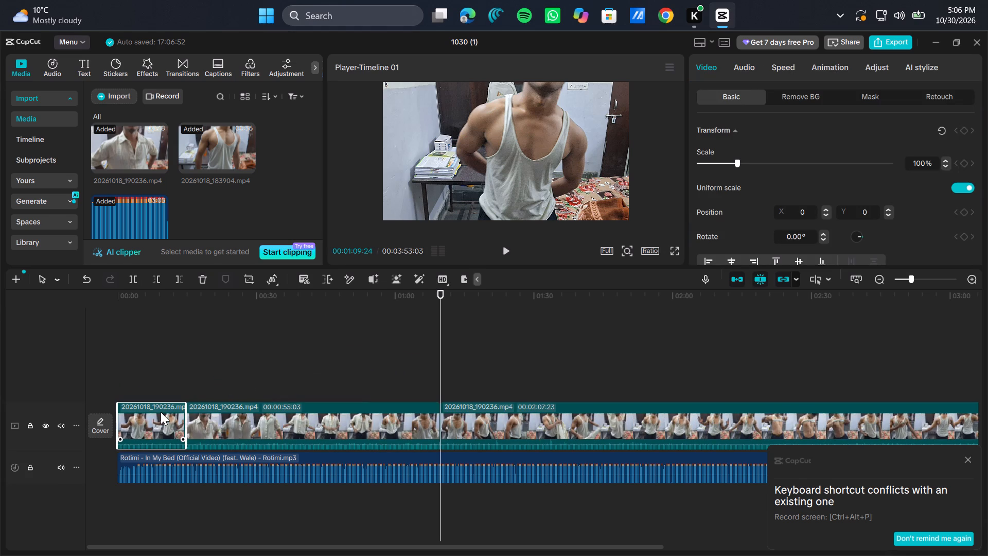
# Set the project's aspect ratio to 3:4 while viewing the opening segment at 00:00:06:04.
pyautogui.click(197, 360)
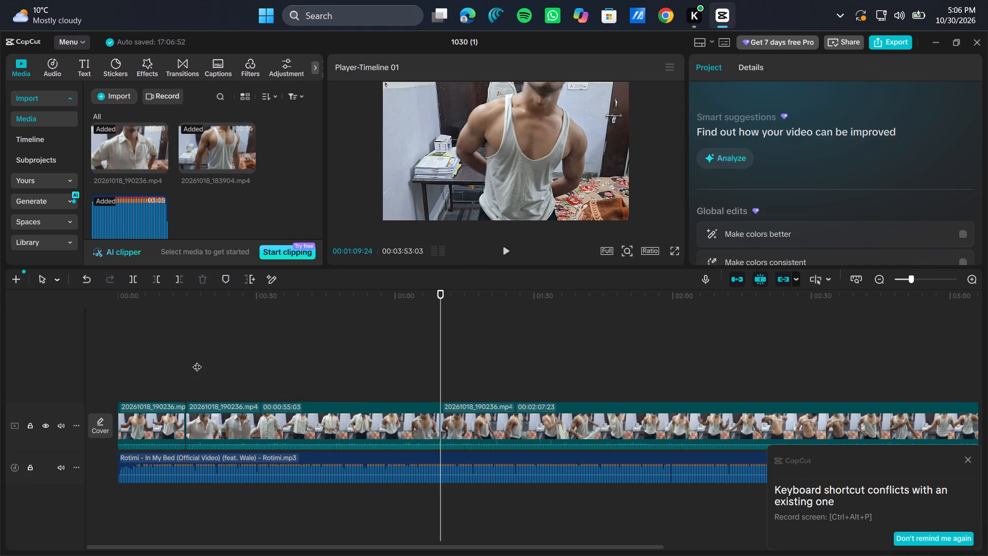
pyautogui.moveTo(197, 360); pyautogui.dragTo(188, 359)
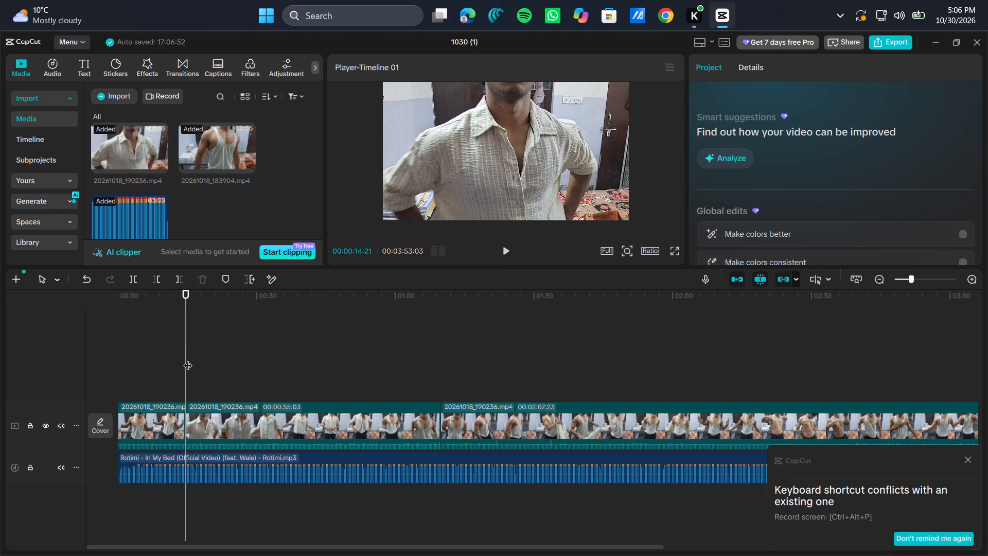
pyautogui.moveTo(184, 334); pyautogui.dragTo(155, 338)
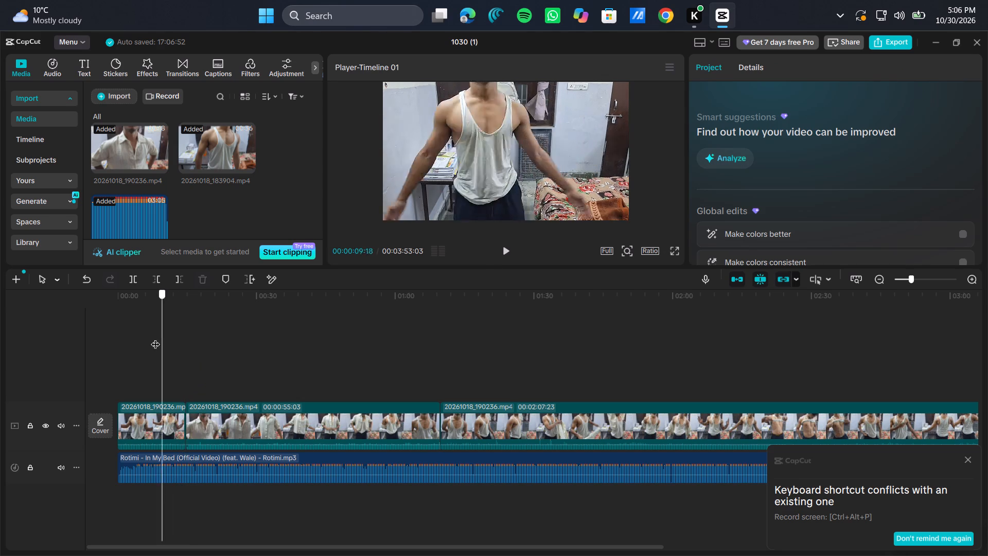
pyautogui.moveTo(155, 338); pyautogui.dragTo(146, 342)
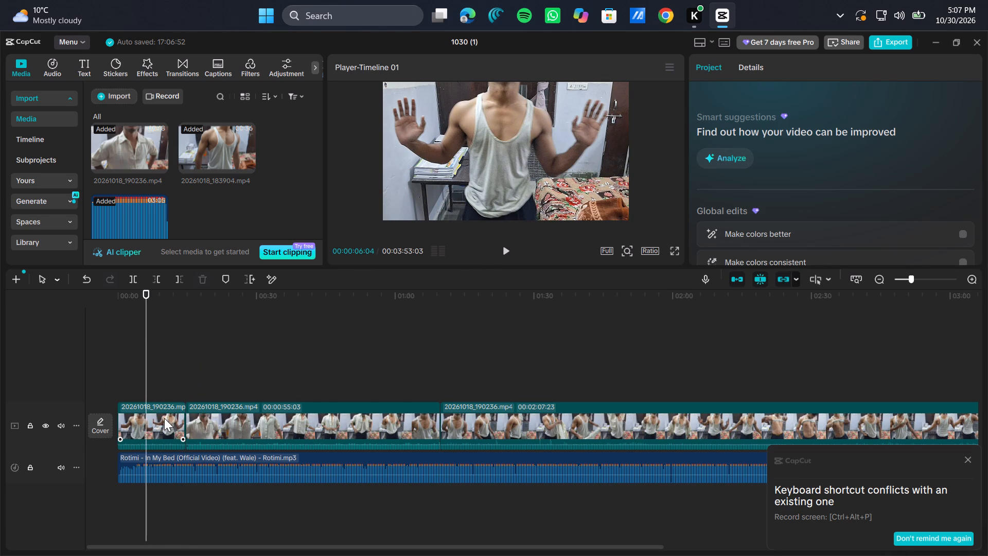
pyautogui.click(164, 418)
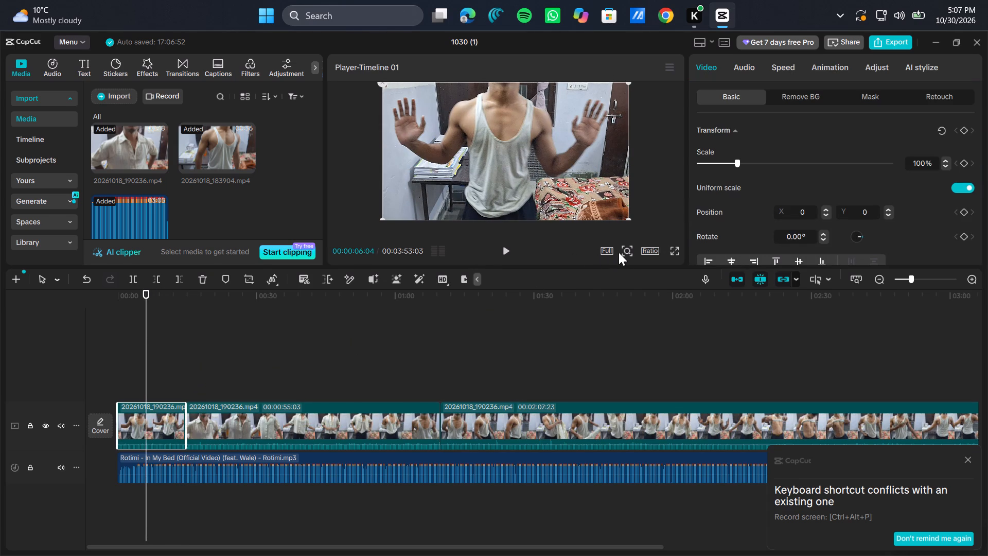
pyautogui.click(611, 252)
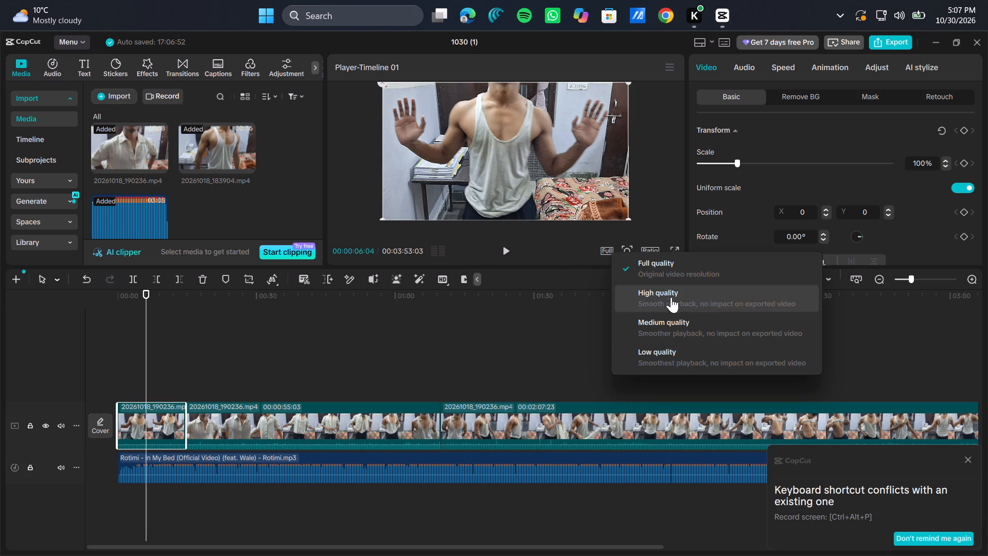
pyautogui.click(640, 208)
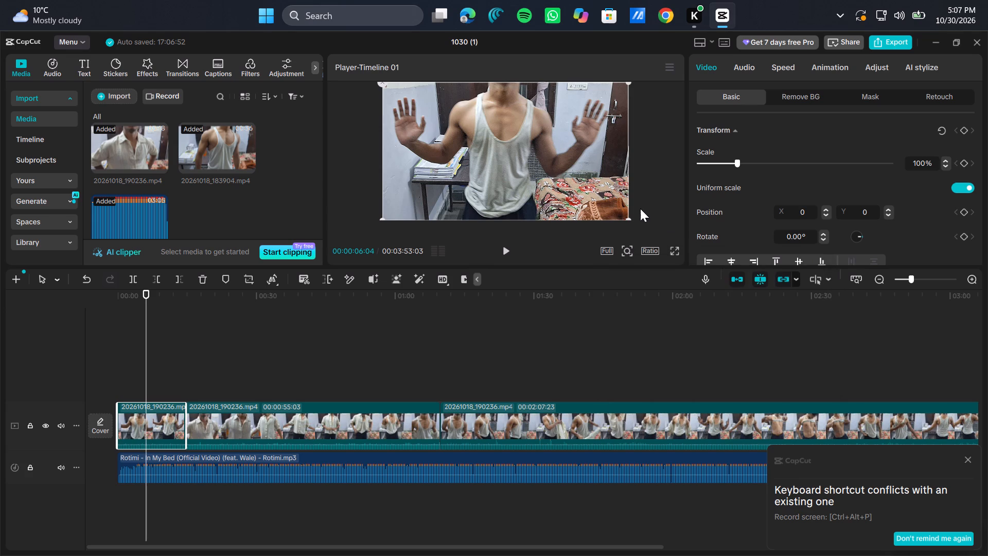
pyautogui.click(650, 250)
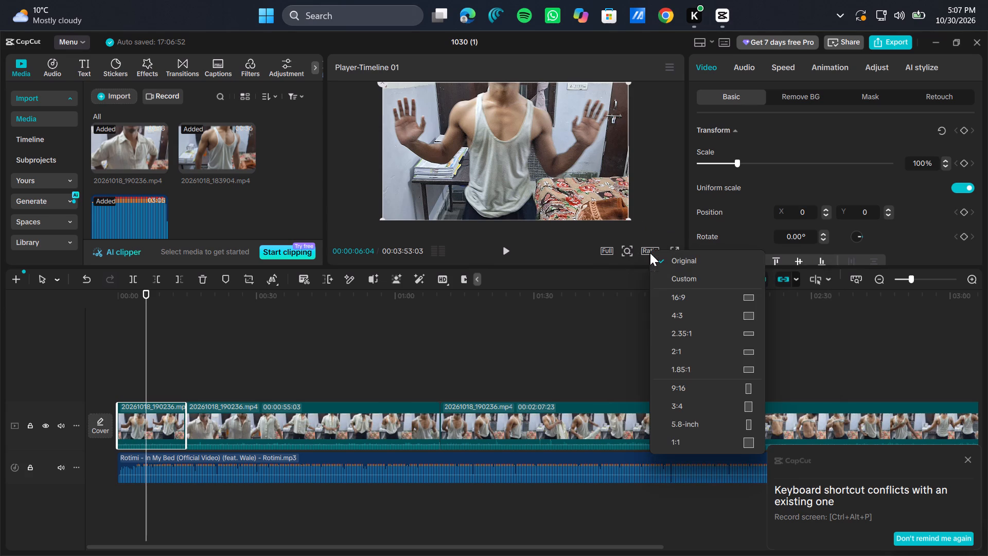
pyautogui.click(712, 409)
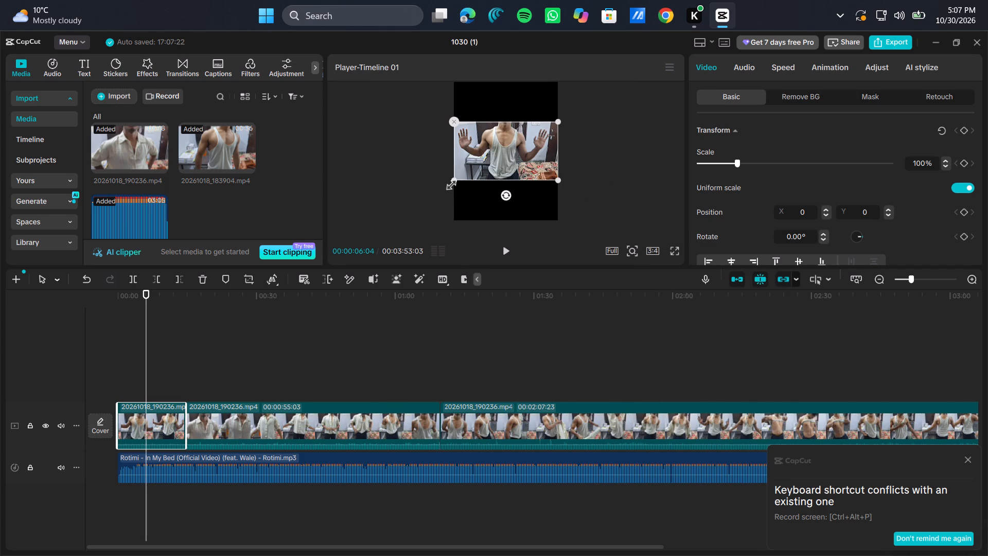
# Enlarge the opening segment to about 237% to fill the 3:4 frame and shift it horizontally to about X 285.
pyautogui.moveTo(452, 177); pyautogui.dragTo(444, 196)
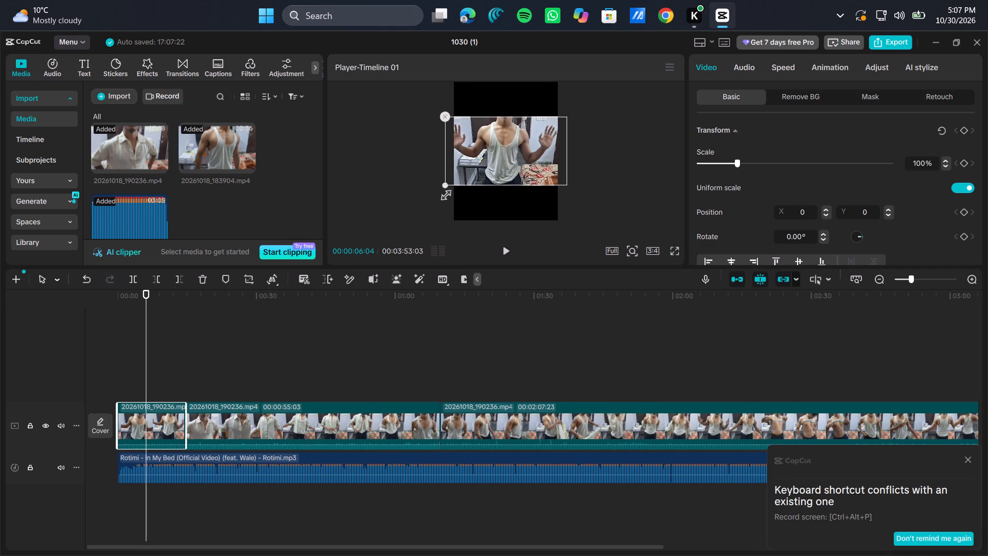
pyautogui.moveTo(444, 196); pyautogui.dragTo(397, 288)
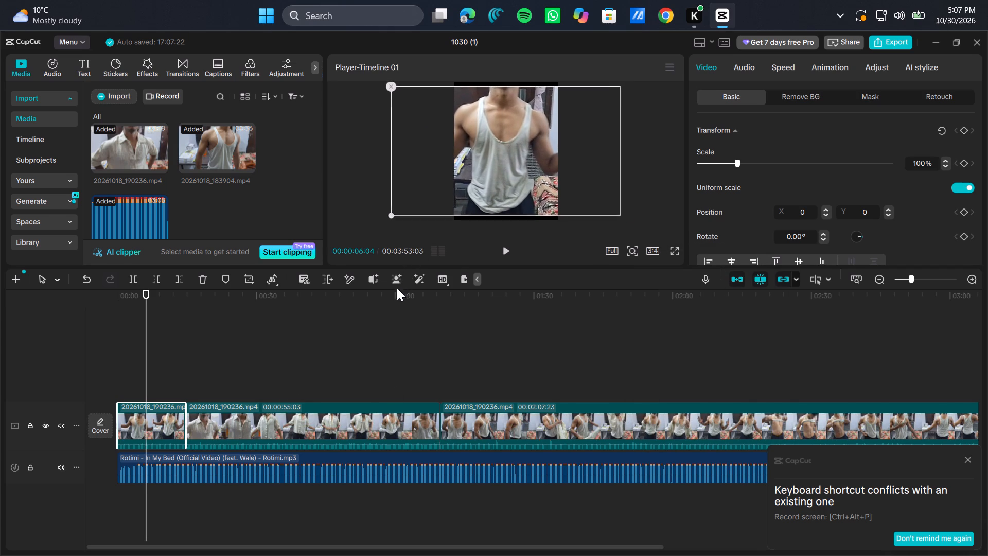
pyautogui.moveTo(397, 288); pyautogui.dragTo(391, 301)
pyautogui.moveTo(498, 155); pyautogui.dragTo(510, 153)
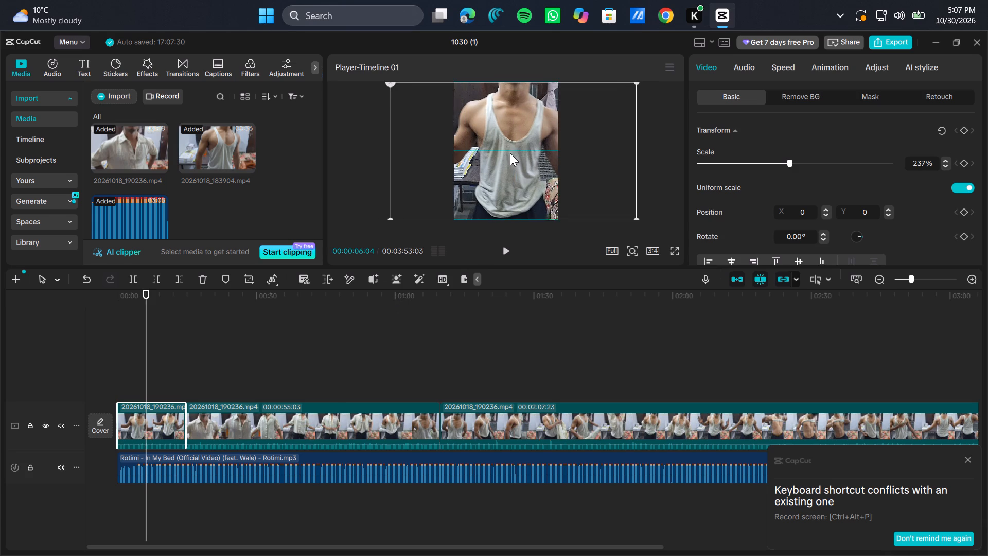
pyautogui.moveTo(510, 153); pyautogui.dragTo(507, 157)
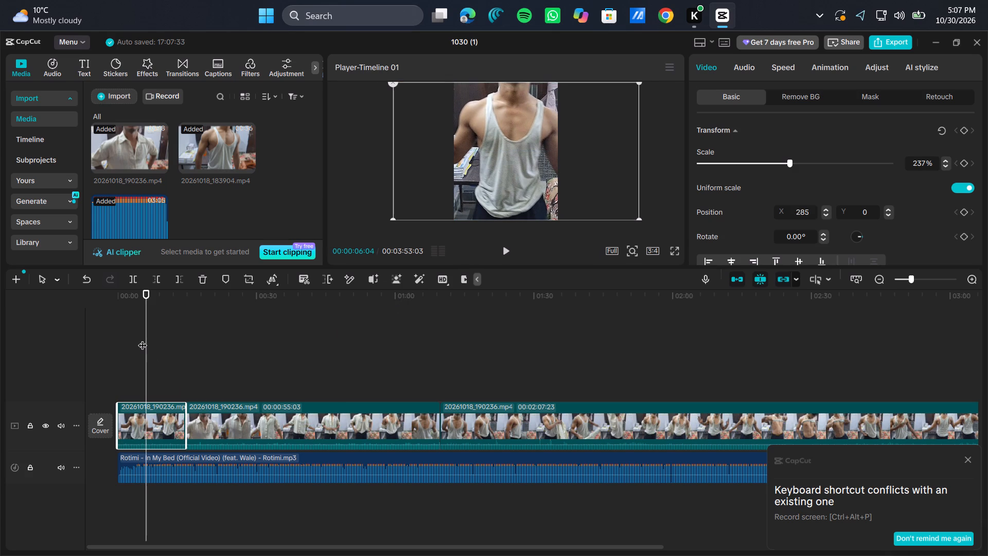
# Return the playhead to 00:00:00:00 to review the reframed opening segment from its start.
pyautogui.moveTo(143, 339); pyautogui.dragTo(31, 397)
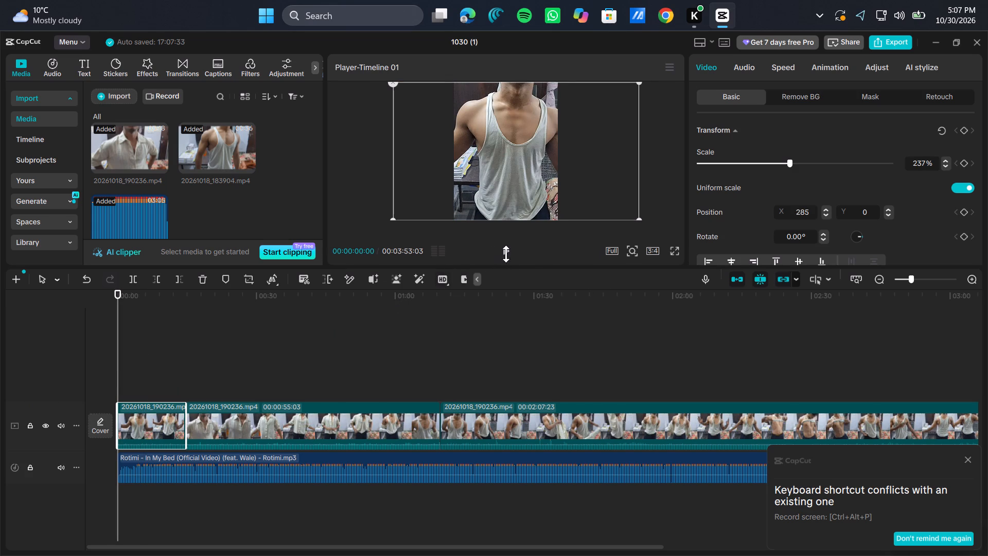
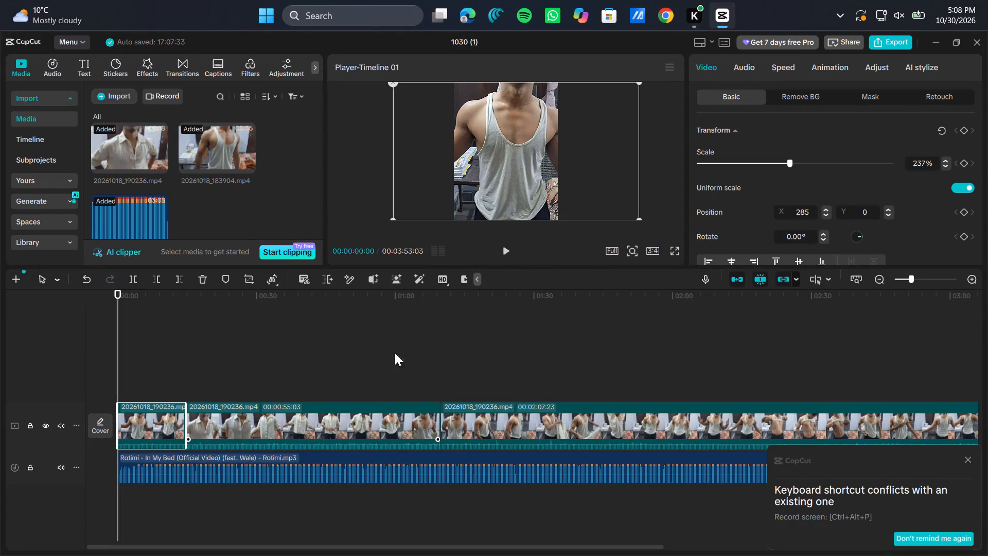
# Split the long 20261018_190236.mp4 segment at 00:02:23:27 and 00:02:34:01 to isolate the part between the two cuts.
pyautogui.click(410, 353)
pyautogui.moveTo(410, 353); pyautogui.dragTo(518, 366)
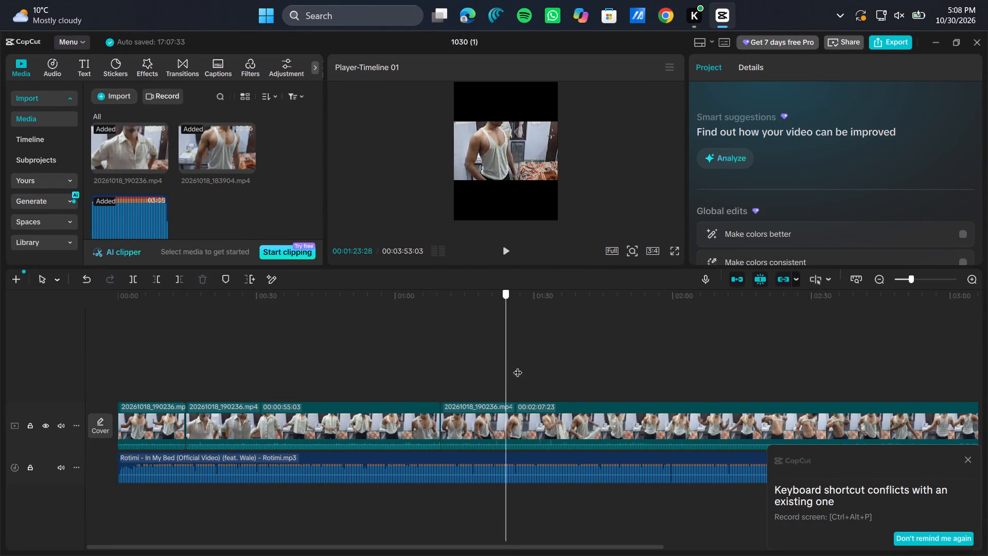
pyautogui.moveTo(518, 366); pyautogui.dragTo(573, 366)
pyautogui.hscroll(-1, 573, 366)
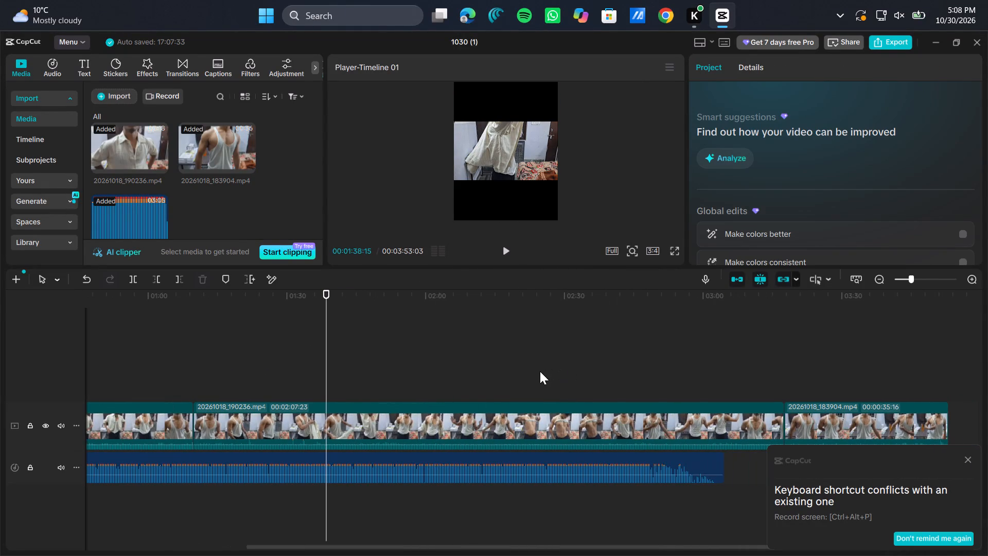
pyautogui.click(368, 384)
pyautogui.moveTo(368, 384); pyautogui.dragTo(474, 362)
pyautogui.click(474, 362)
pyautogui.moveTo(474, 362); pyautogui.dragTo(524, 363)
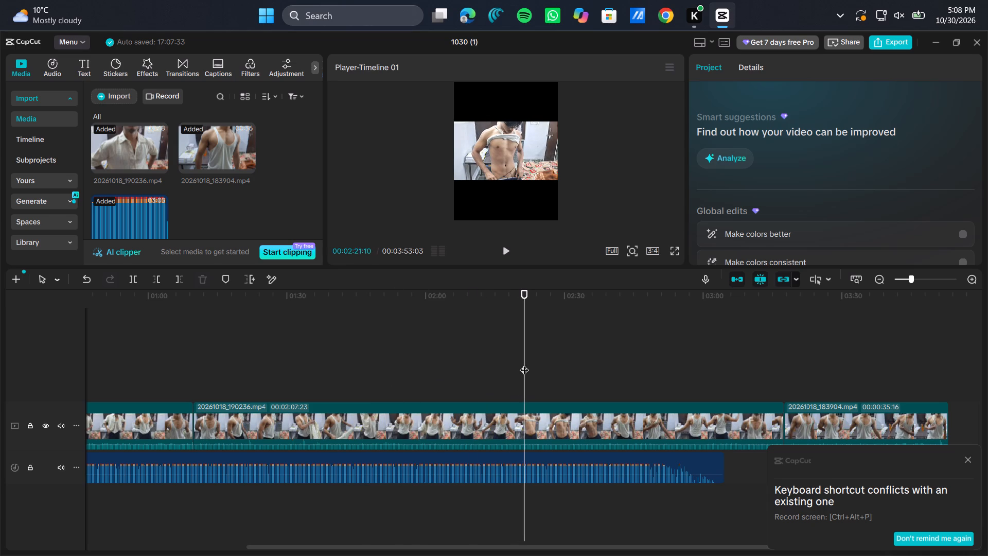
pyautogui.moveTo(524, 363); pyautogui.dragTo(541, 359)
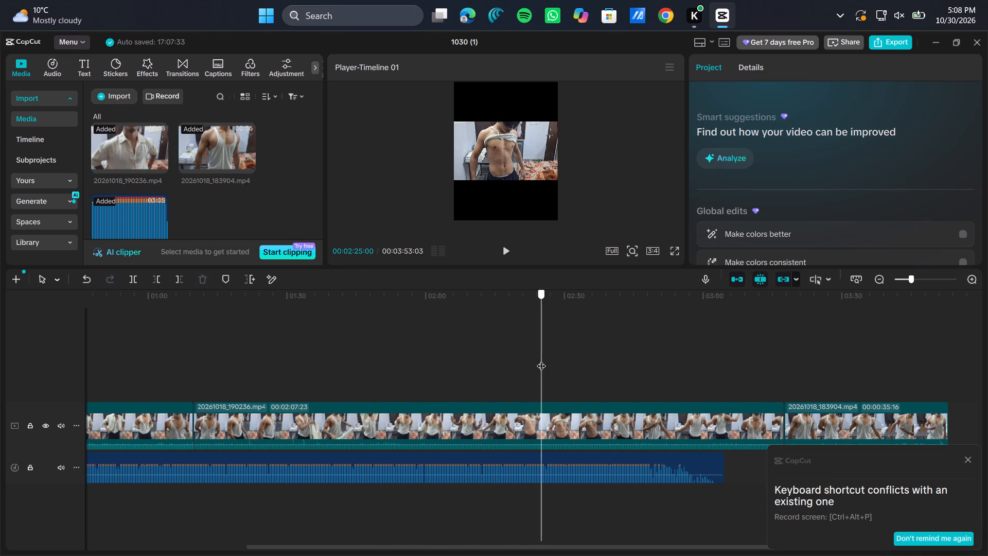
pyautogui.moveTo(541, 359); pyautogui.dragTo(536, 363)
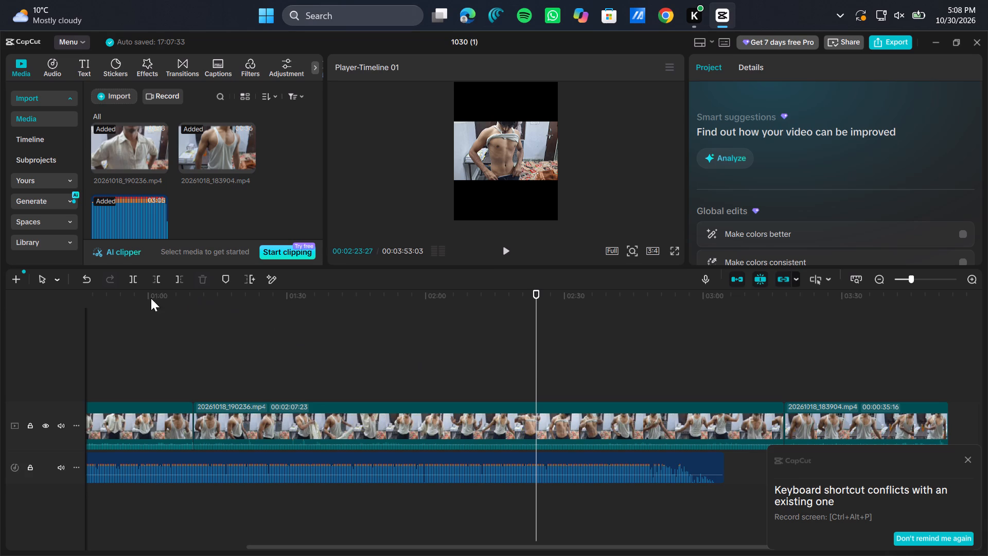
pyautogui.click(132, 279)
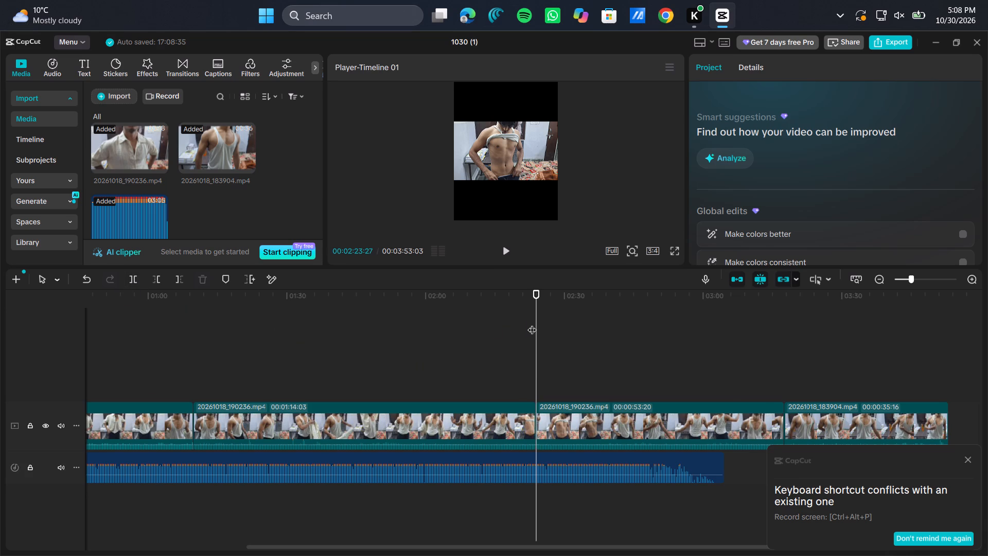
pyautogui.moveTo(534, 325); pyautogui.dragTo(583, 327)
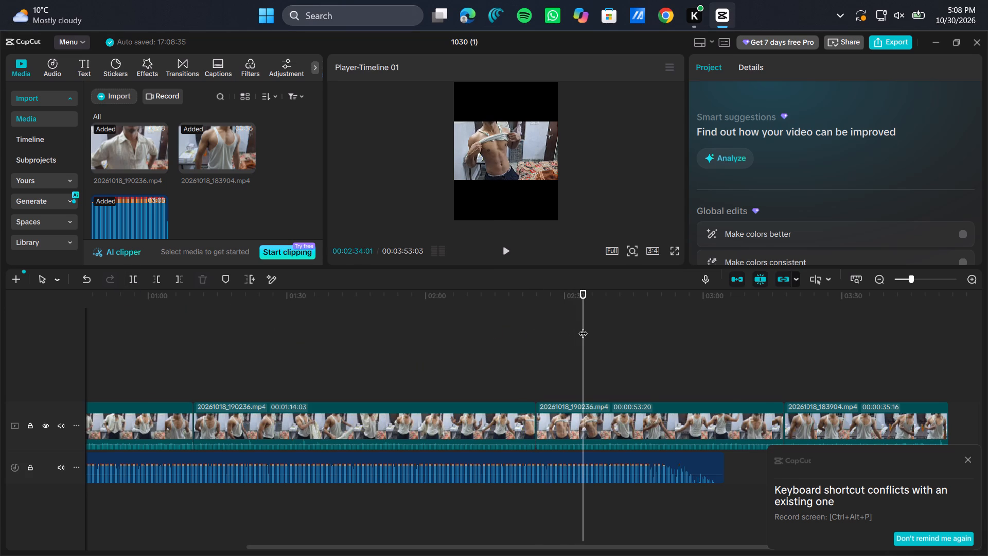
pyautogui.click(132, 281)
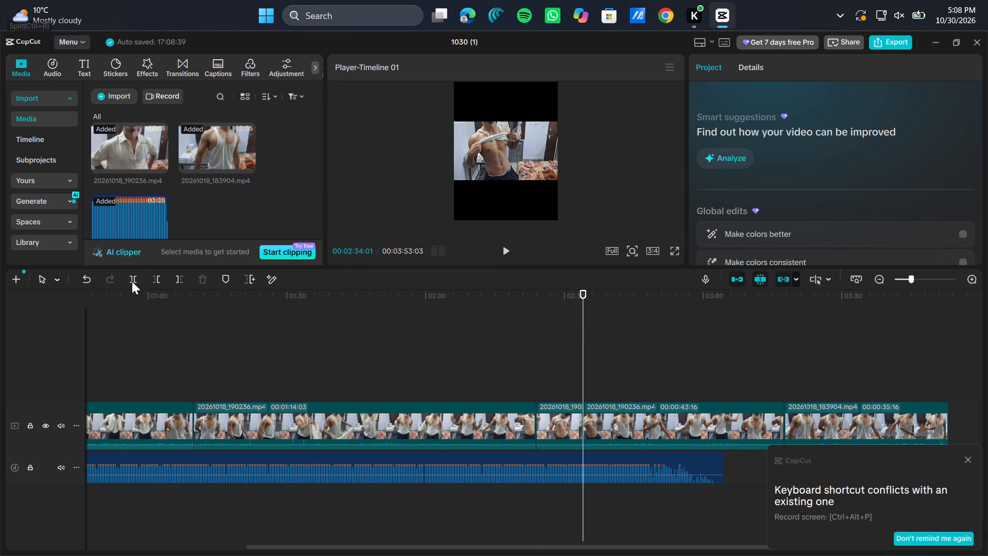
# Move the newly isolated short segment to directly after the opening segment on the main video track.
pyautogui.moveTo(556, 421); pyautogui.dragTo(177, 398)
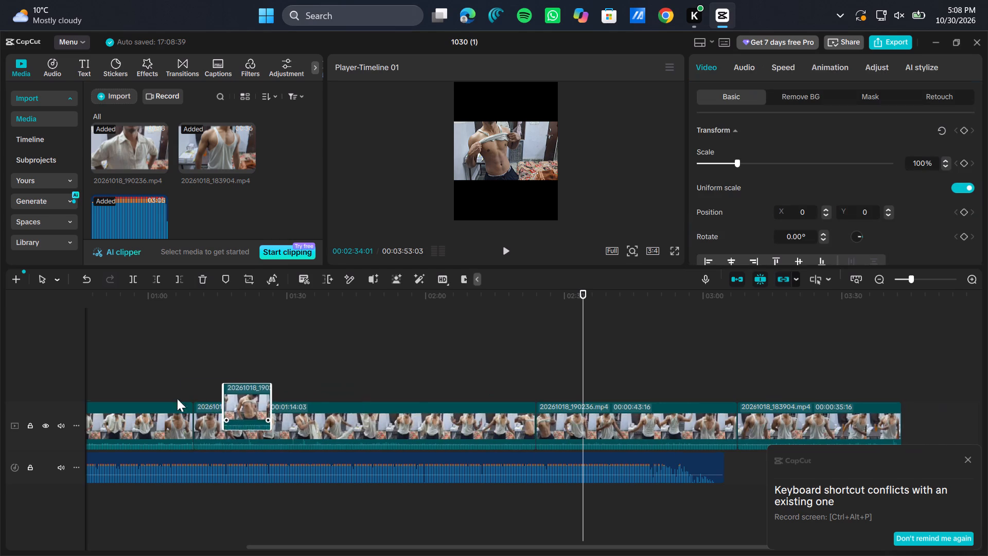
pyautogui.moveTo(177, 398); pyautogui.dragTo(148, 423)
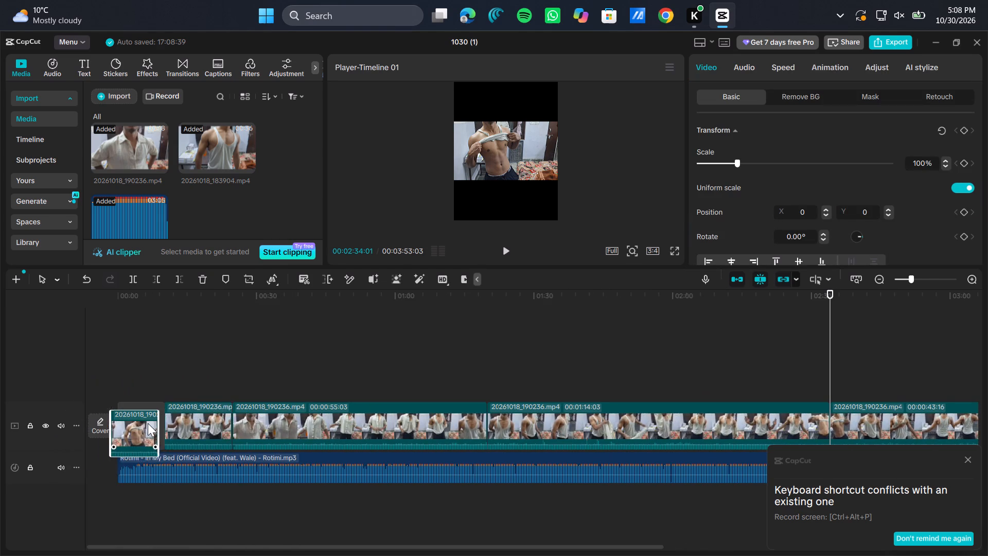
pyautogui.moveTo(148, 423); pyautogui.dragTo(213, 420)
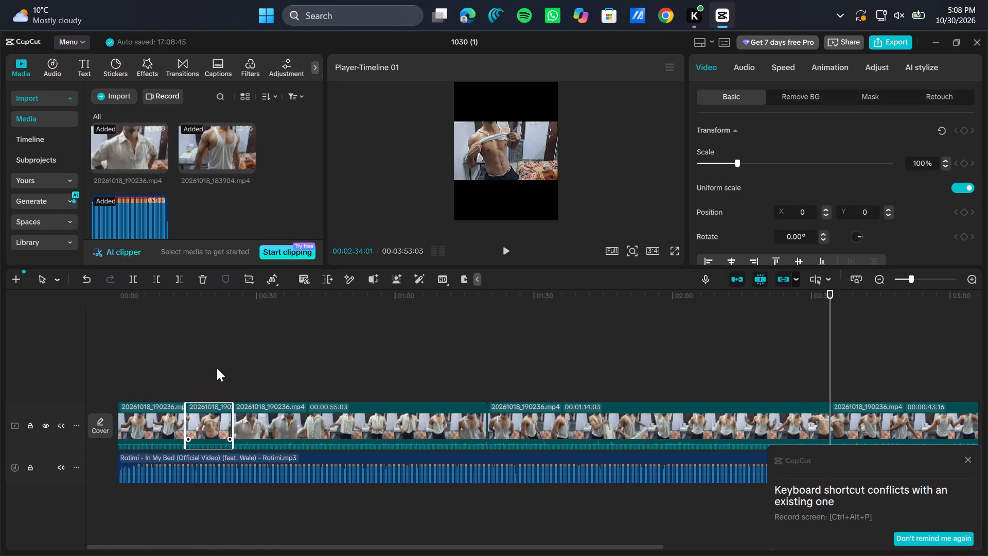
# Enlarge the second segment to about 237% at 00:00:19:12 and shift it to about X 1158, Y 134.
pyautogui.click(217, 368)
pyautogui.moveTo(217, 368); pyautogui.dragTo(207, 384)
pyautogui.click(216, 420)
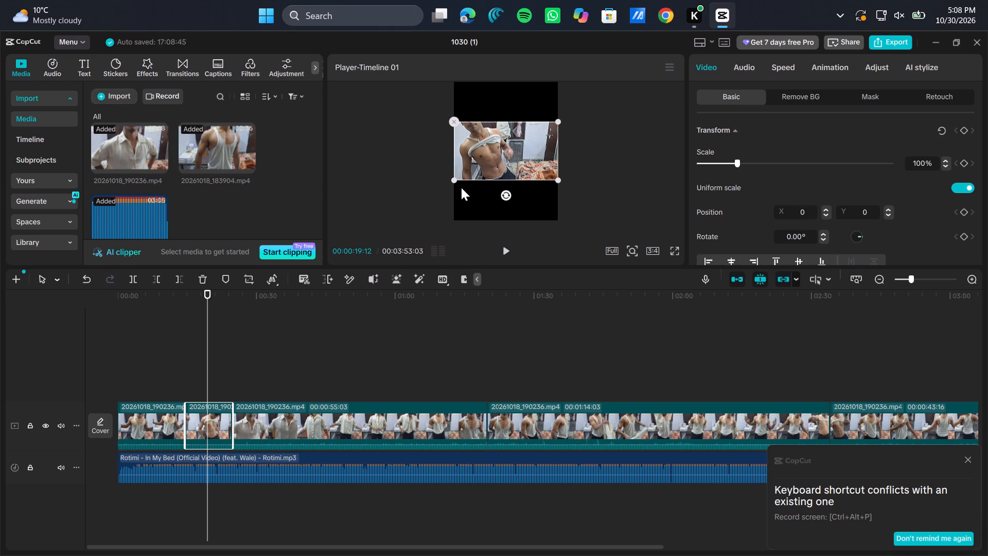
pyautogui.moveTo(454, 181); pyautogui.dragTo(405, 309)
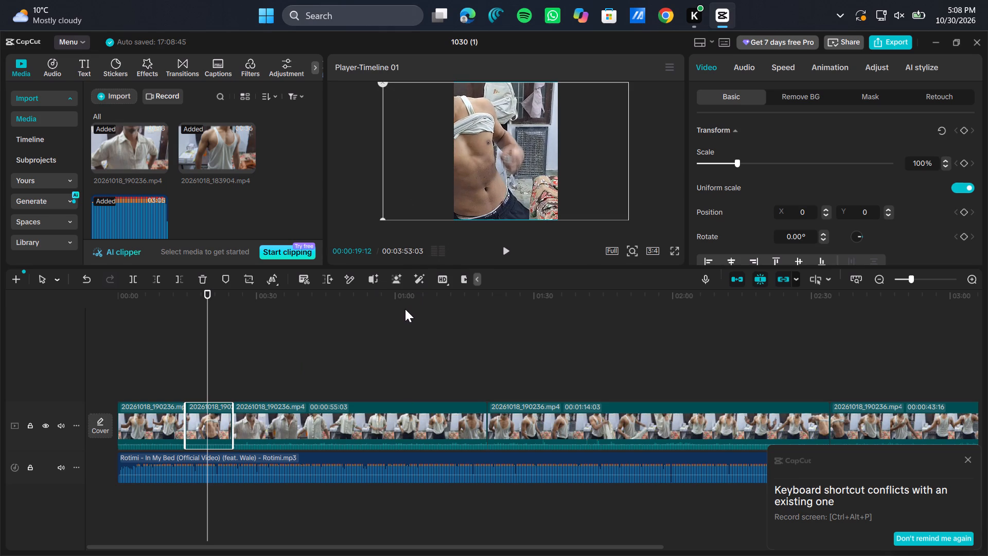
pyautogui.moveTo(405, 309); pyautogui.dragTo(403, 311)
pyautogui.moveTo(479, 190); pyautogui.dragTo(521, 185)
# Play the video from the start to 00:00:16:24 and reposition the second segment to about X 1176, Y 0.
pyautogui.moveTo(207, 330); pyautogui.dragTo(0, 391)
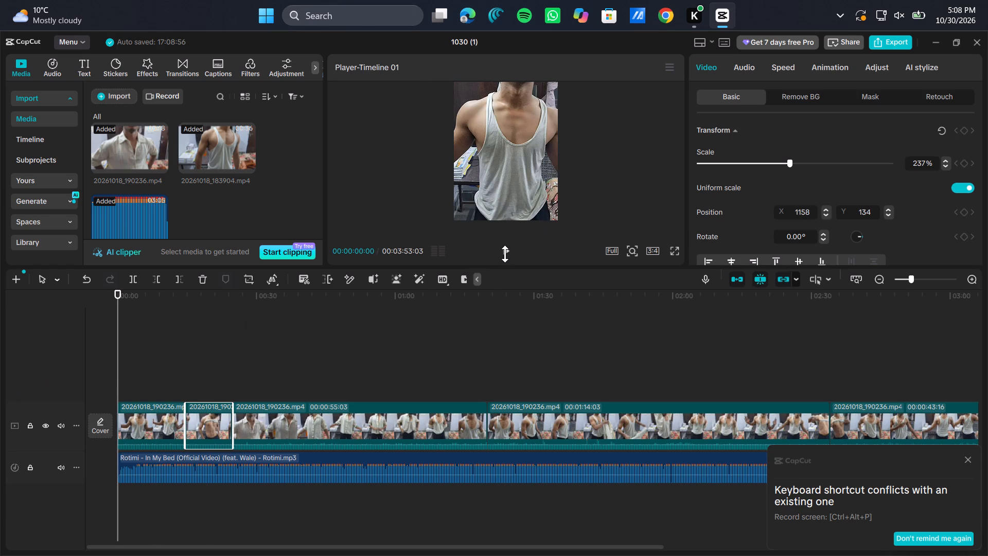
pyautogui.click(506, 247)
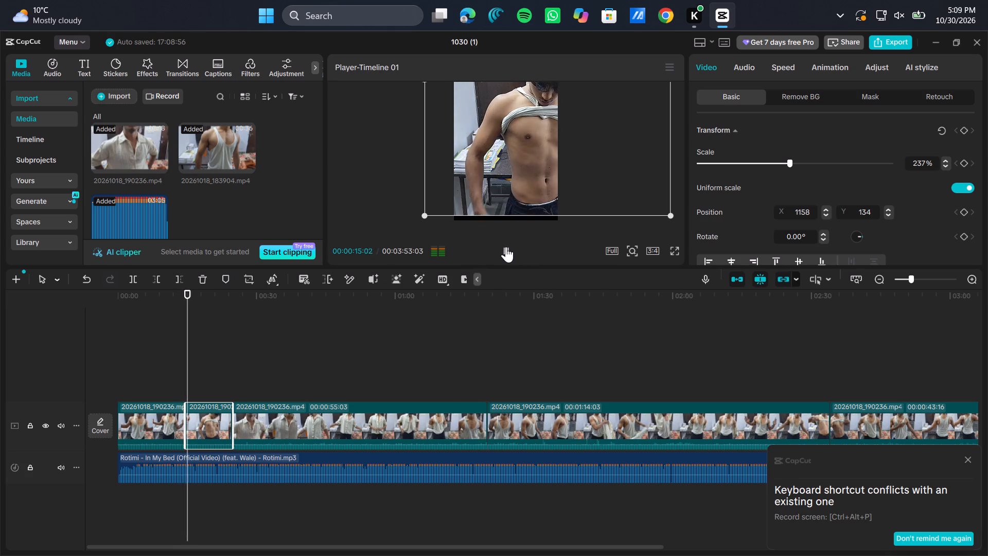
pyautogui.click(506, 247)
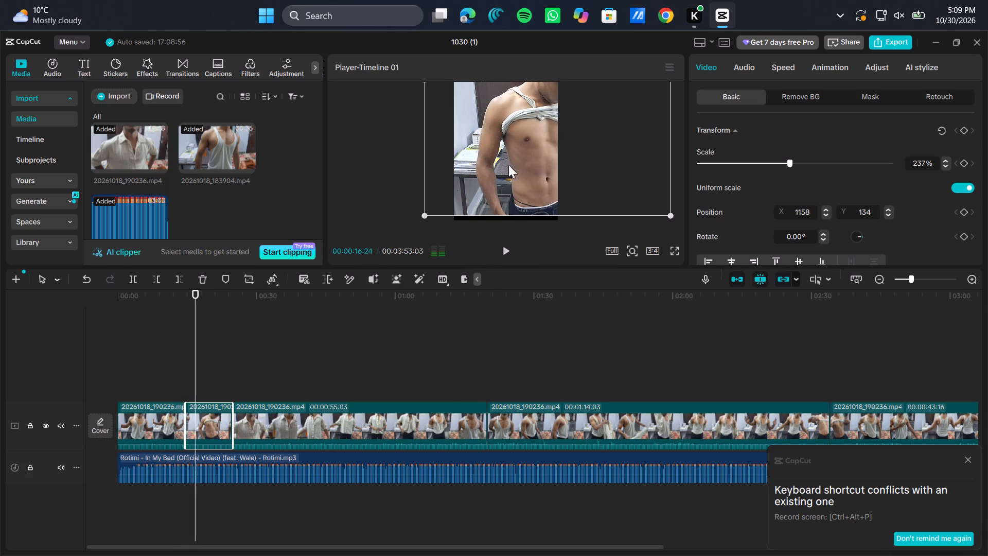
pyautogui.click(513, 106)
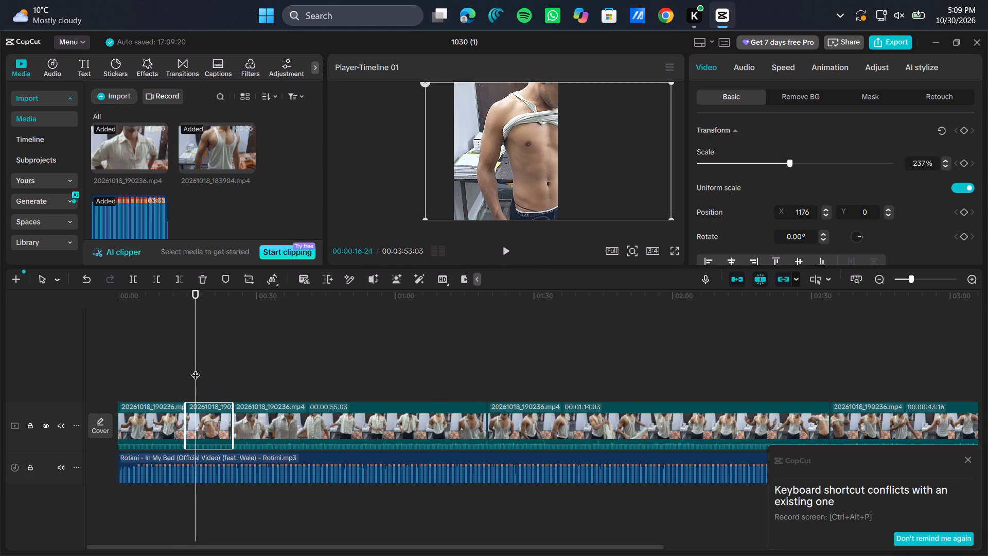
# Play the video from 00:00:00:00 through the first two segments to check the reframed shots.
pyautogui.moveTo(196, 369); pyautogui.dragTo(73, 392)
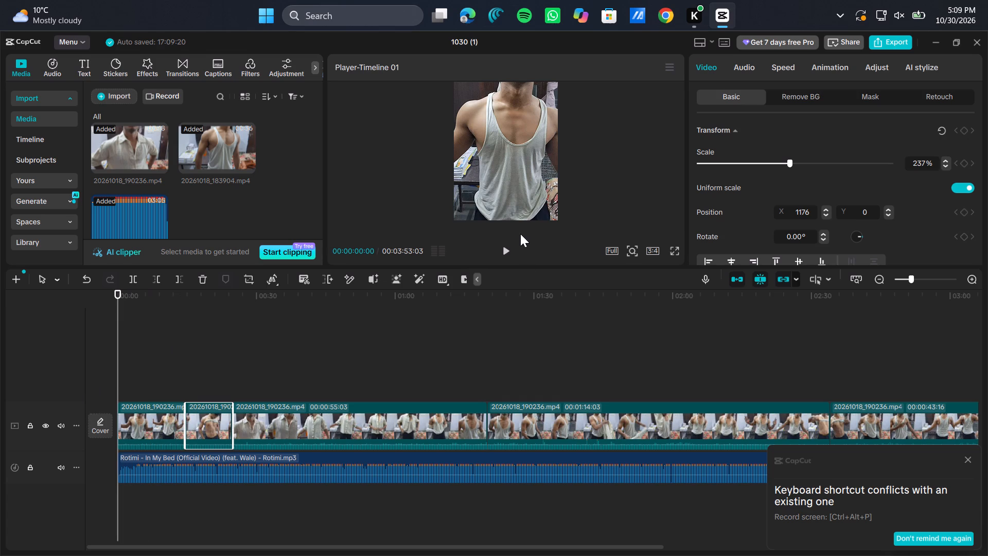
pyautogui.click(503, 247)
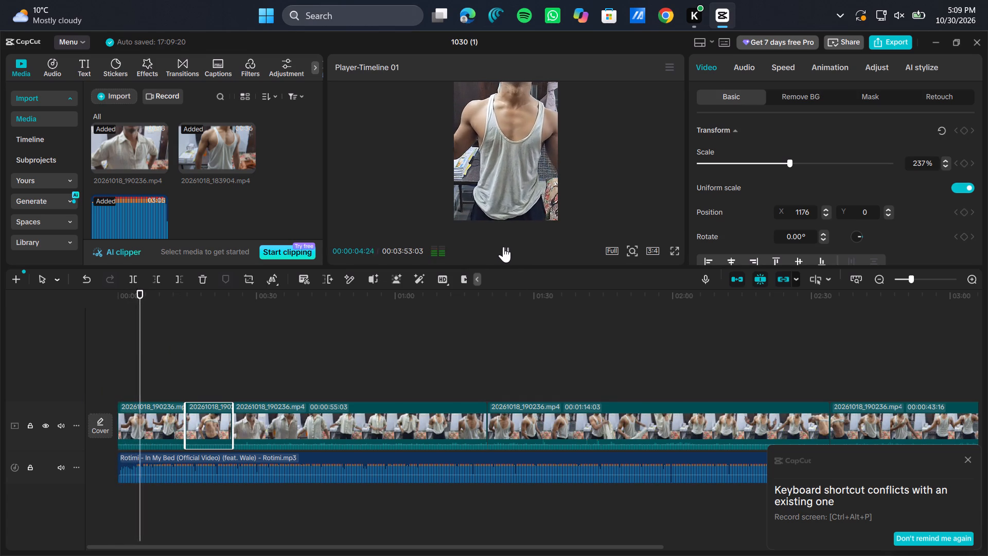
pyautogui.click(503, 247)
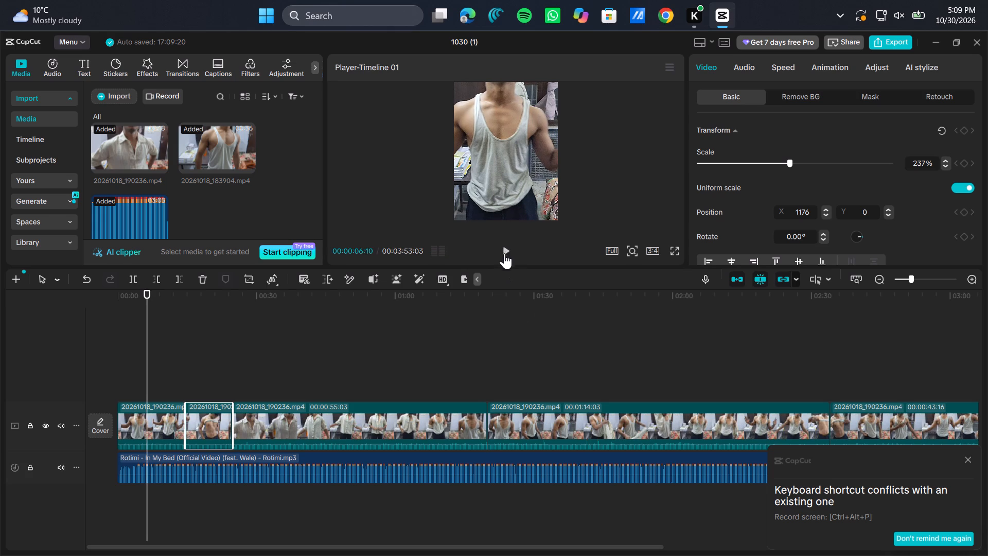
pyautogui.click(505, 250)
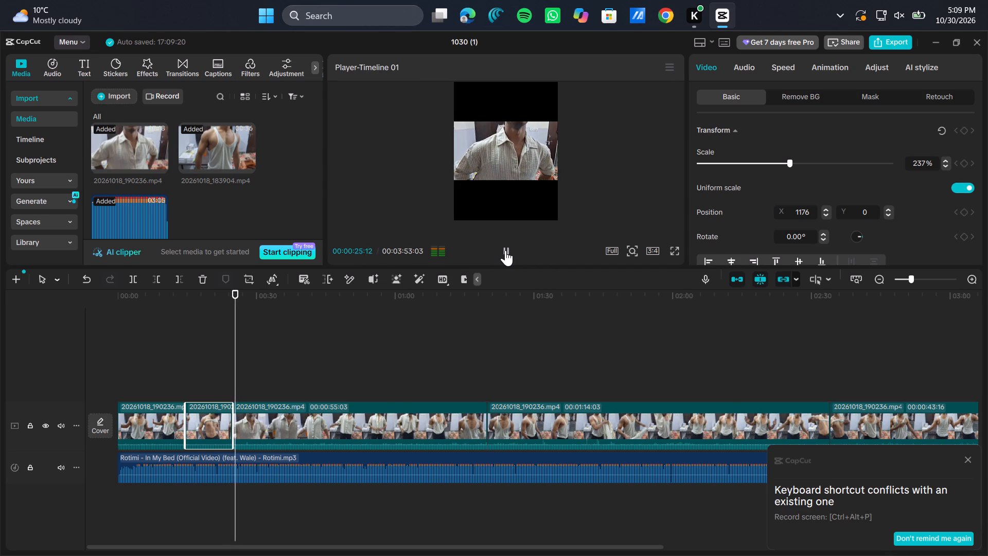
# Move the 20261018_183904.mp4 clip from the end of the main track to directly after the opening segment.
pyautogui.click(497, 375)
pyautogui.moveTo(497, 375); pyautogui.dragTo(627, 373)
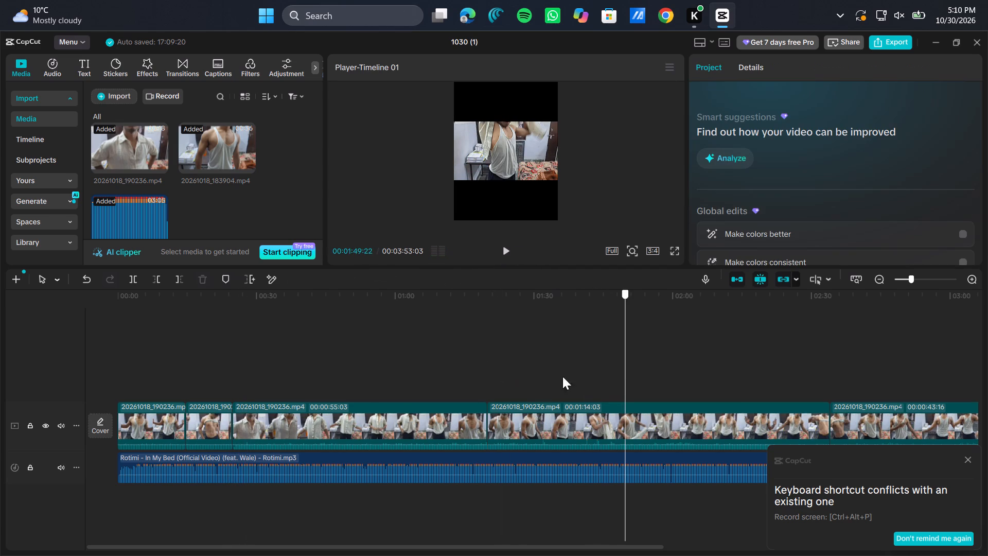
pyautogui.hscroll(-2, 537, 380)
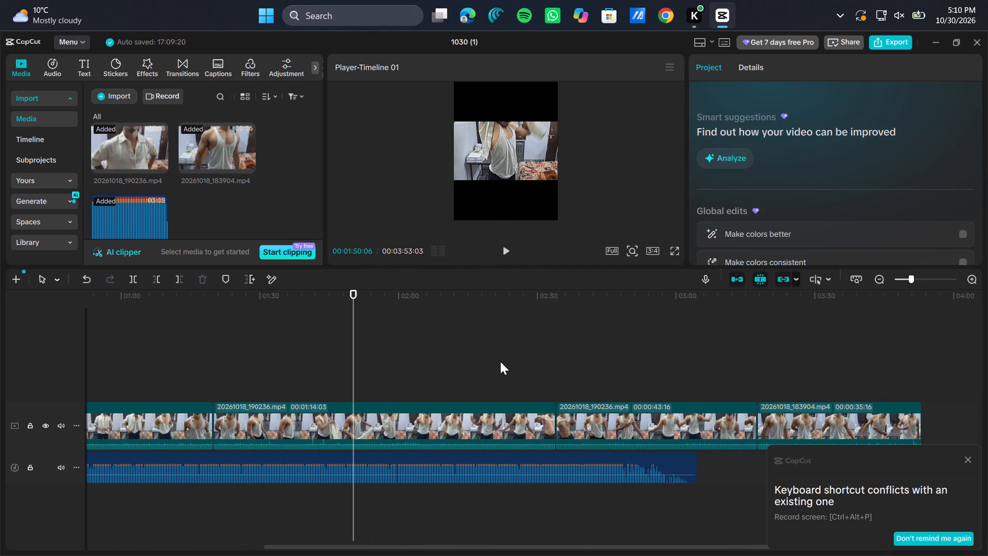
pyautogui.click(500, 361)
pyautogui.moveTo(500, 361); pyautogui.dragTo(611, 361)
pyautogui.hscroll(-1, 519, 361)
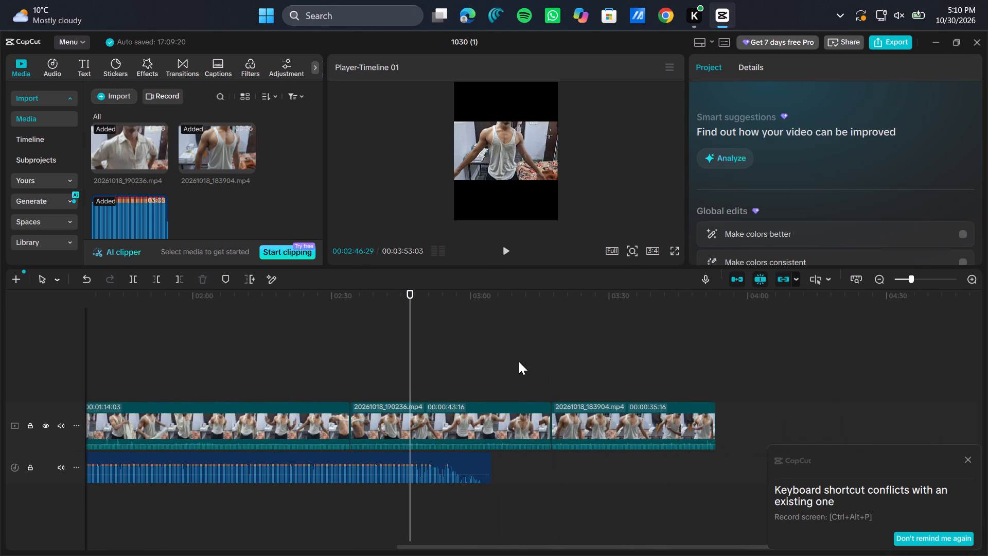
pyautogui.hscroll(-1, 519, 361)
pyautogui.click(519, 361)
pyautogui.moveTo(519, 361); pyautogui.dragTo(543, 373)
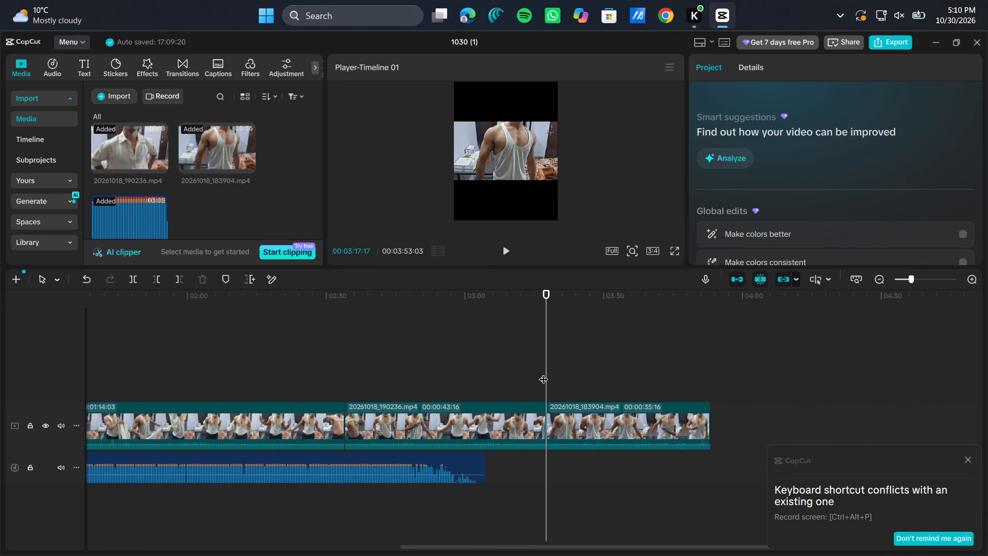
pyautogui.moveTo(590, 418); pyautogui.dragTo(463, 413)
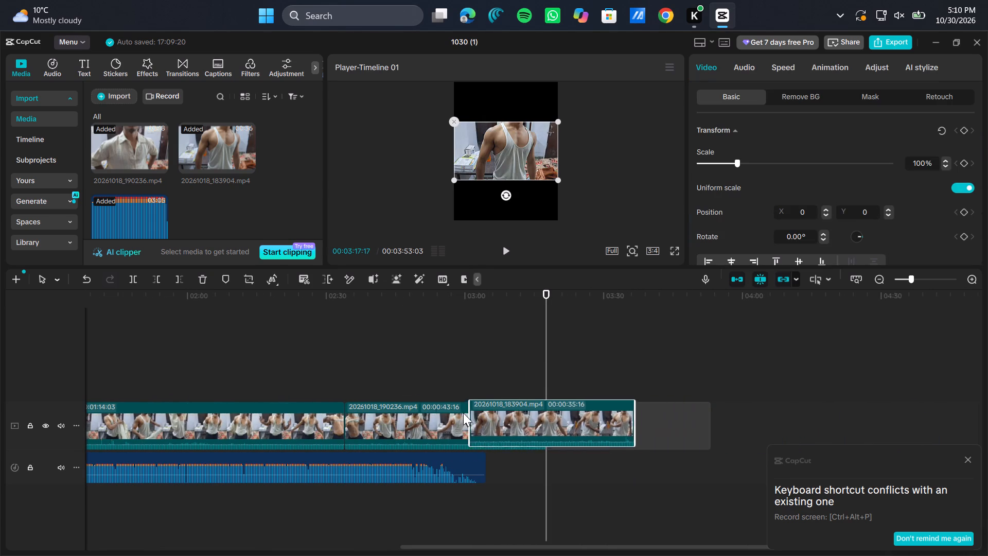
pyautogui.moveTo(463, 413); pyautogui.dragTo(63, 350)
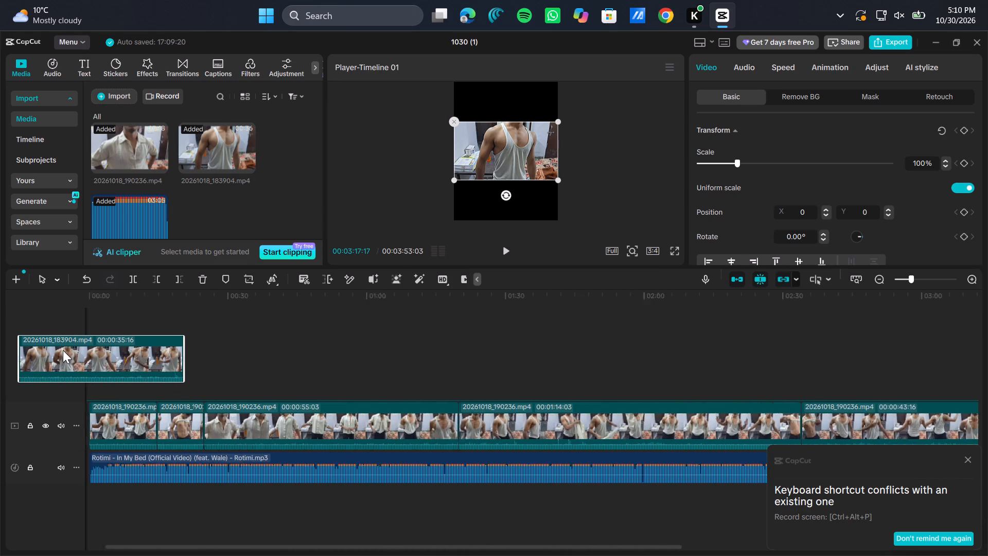
pyautogui.moveTo(63, 350); pyautogui.dragTo(101, 372)
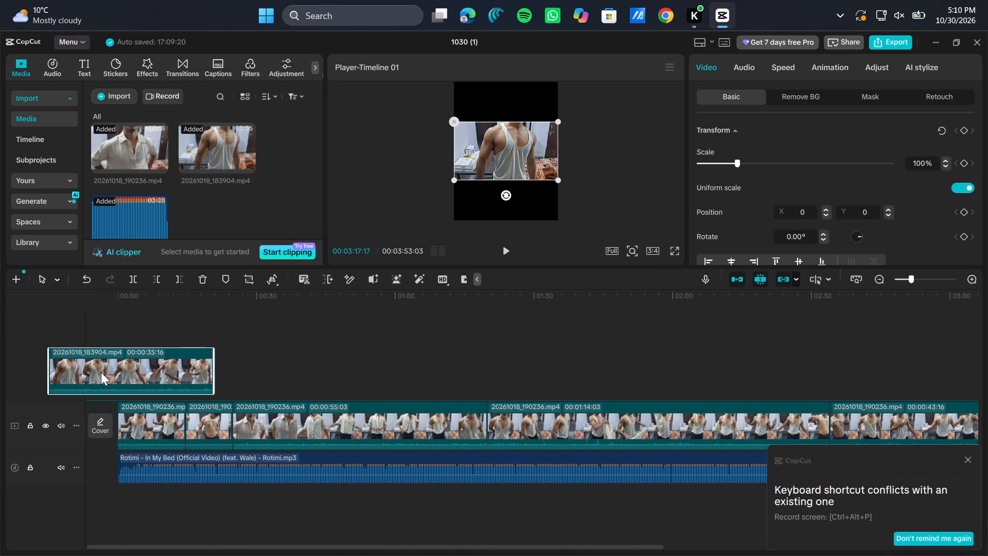
pyautogui.moveTo(101, 372); pyautogui.dragTo(44, 427)
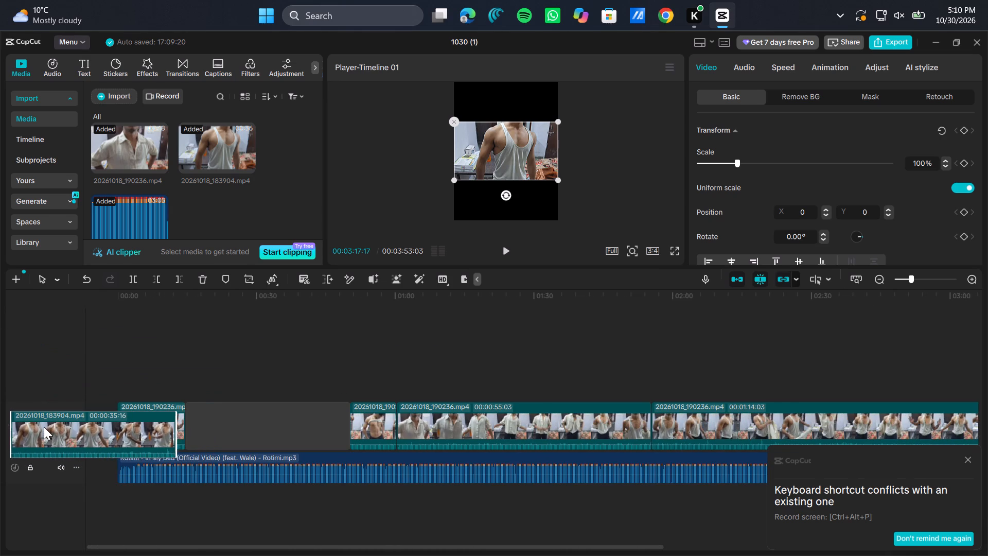
pyautogui.moveTo(44, 427); pyautogui.dragTo(37, 421)
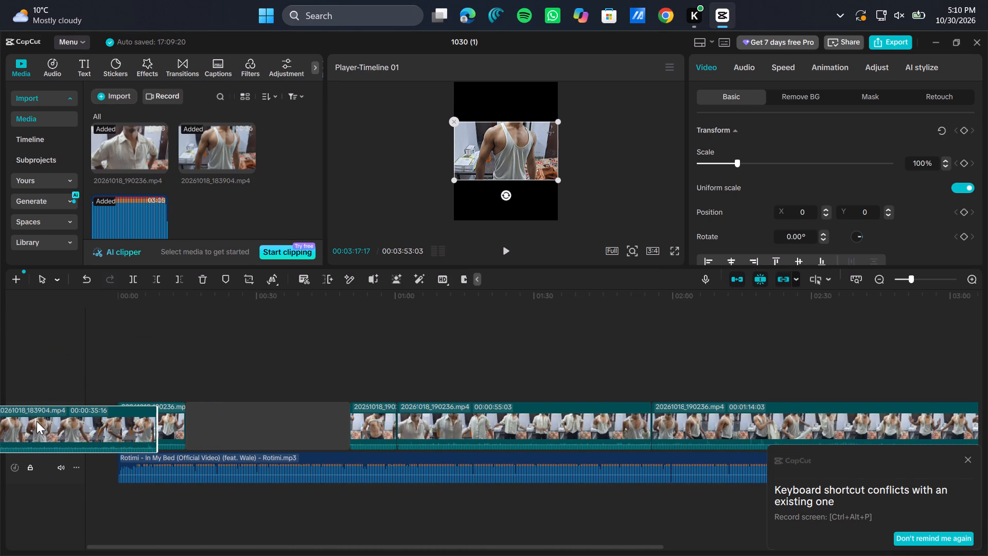
pyautogui.moveTo(37, 421); pyautogui.dragTo(39, 423)
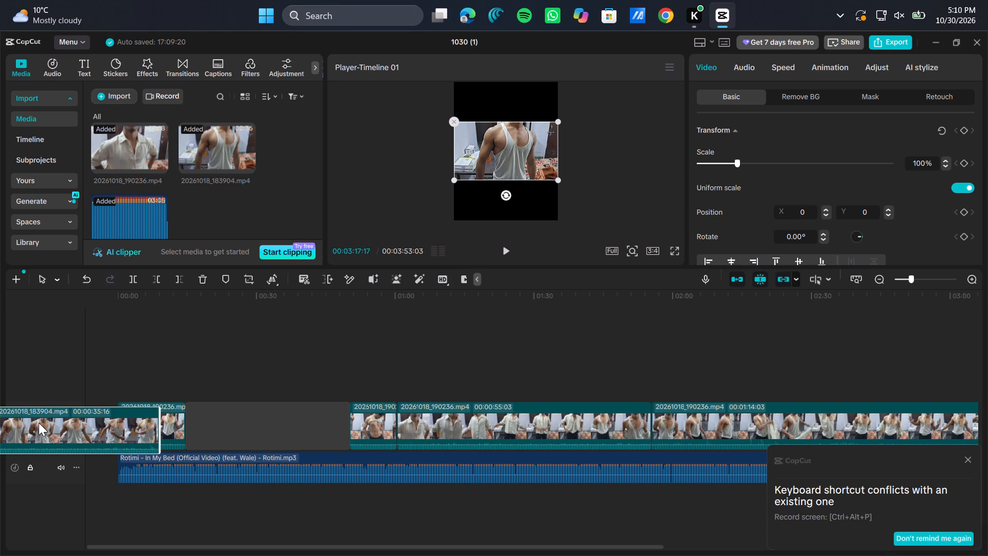
pyautogui.moveTo(39, 423); pyautogui.dragTo(42, 424)
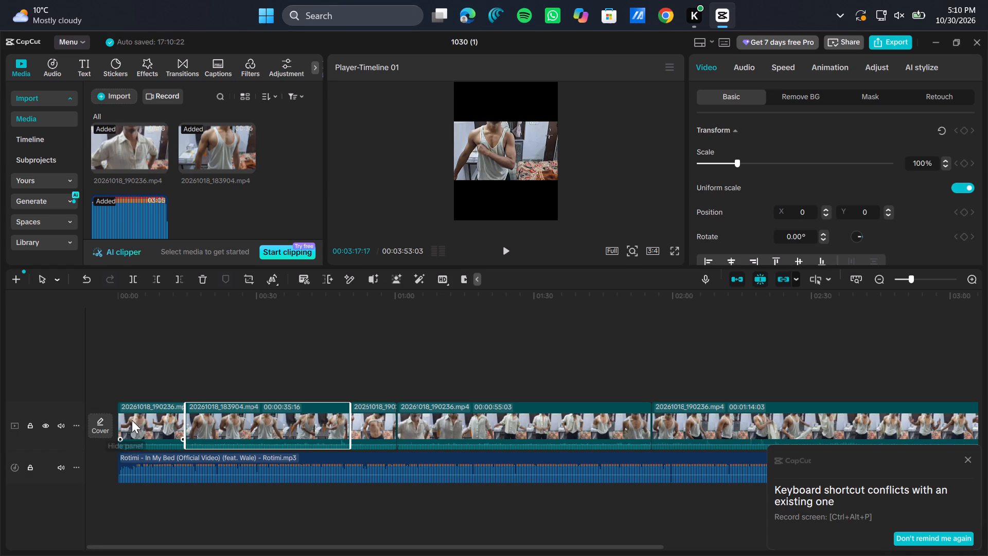
# Move the opening segment to after the short second-cut segment, leaving 20261018_183904.mp4 first on the track.
pyautogui.moveTo(155, 423); pyautogui.dragTo(317, 427)
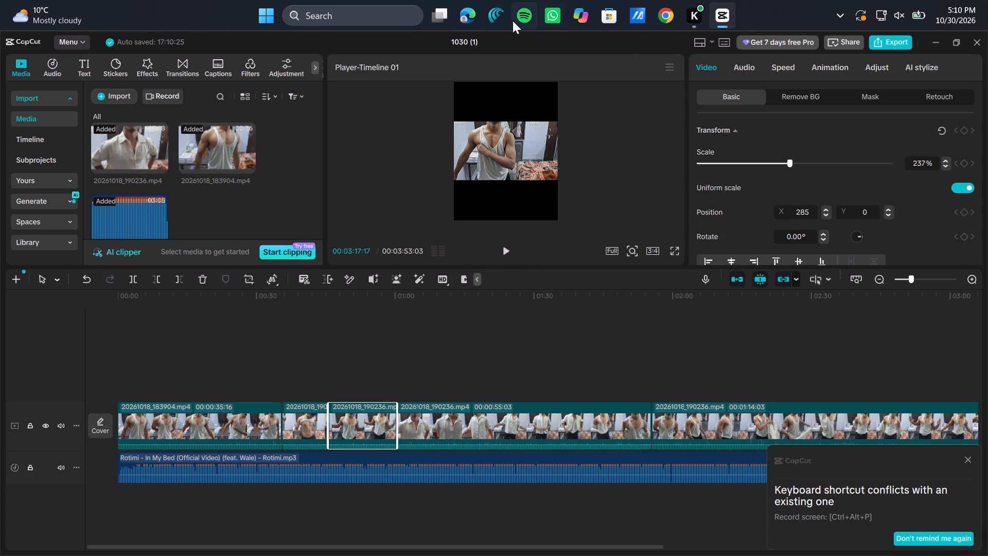
# Switch to Microsoft Edge, search the web for "rohanediz" and open the Rohan Editz - New Trend Editing Stock site.
pyautogui.click(463, 18)
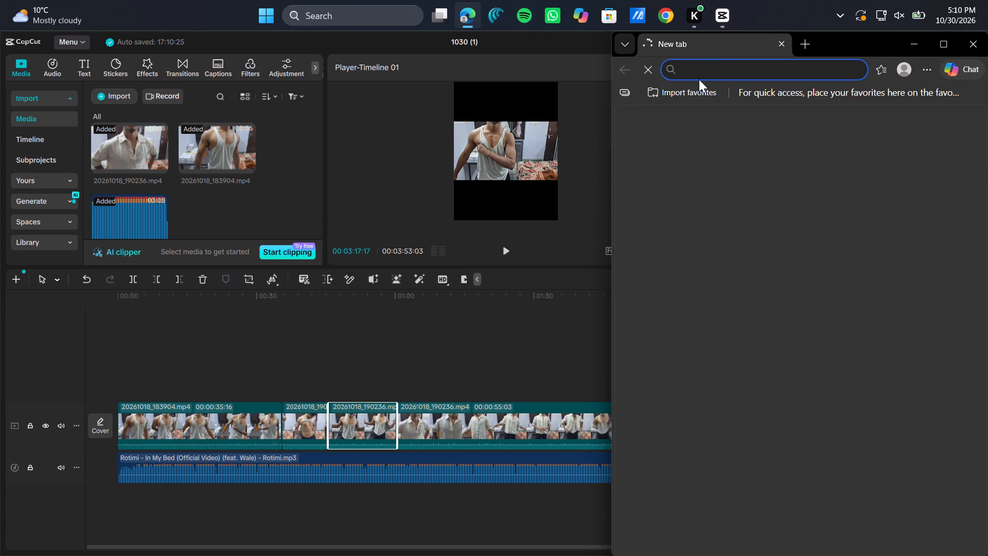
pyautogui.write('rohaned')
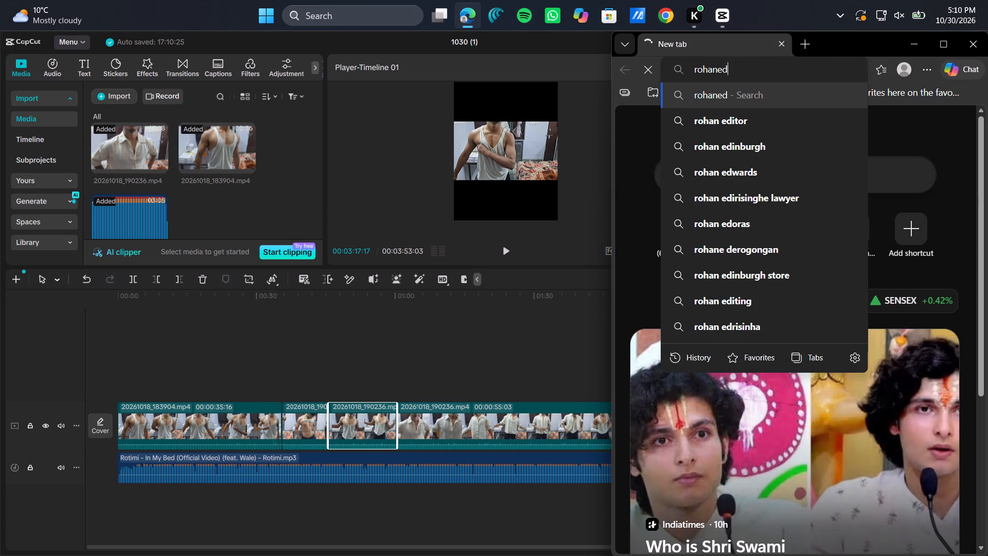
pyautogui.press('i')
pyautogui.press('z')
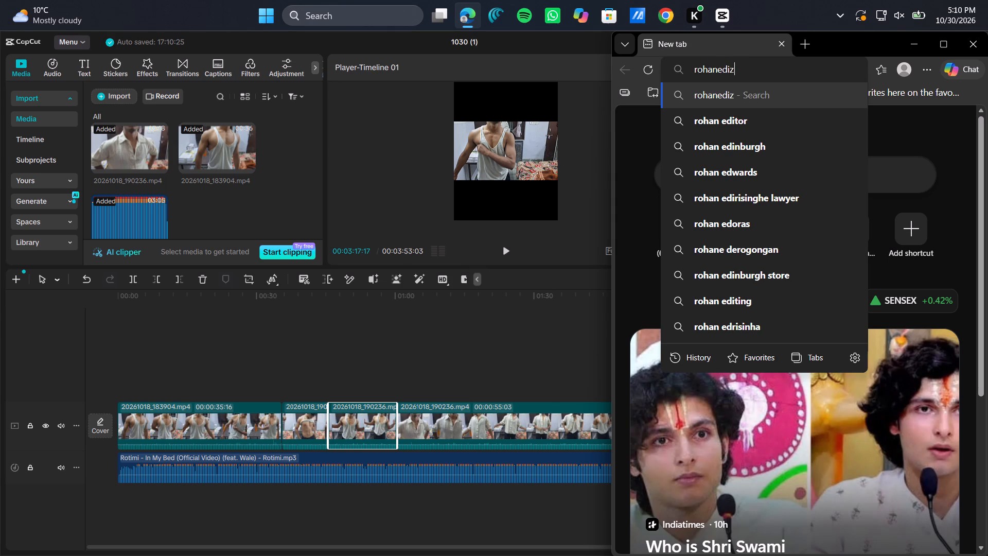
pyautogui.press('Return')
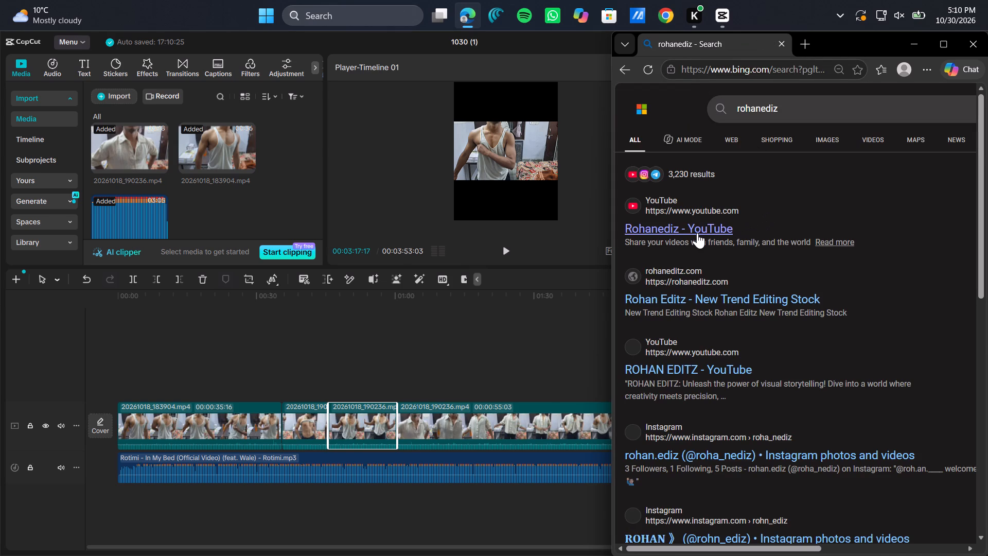
pyautogui.click(686, 295)
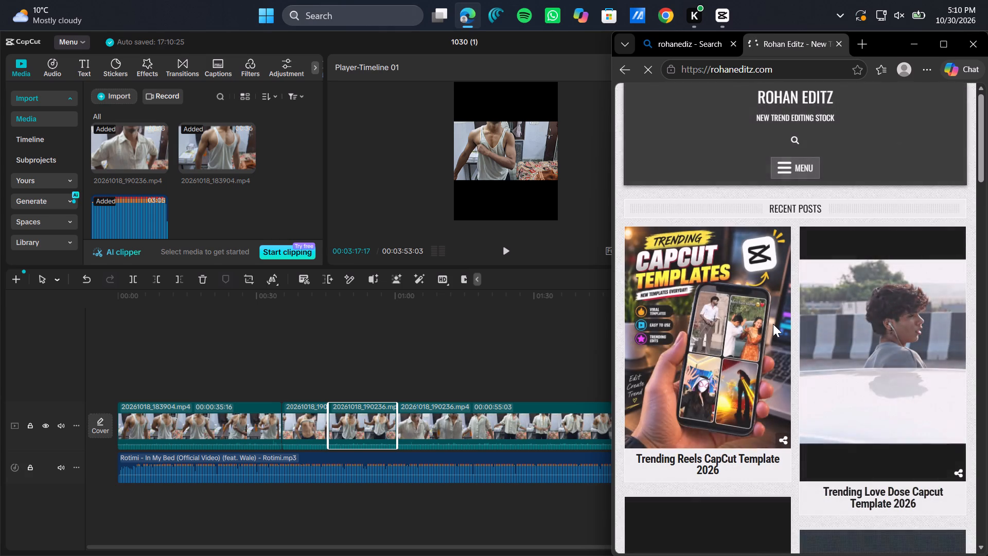
# Browse the site's recent posts and CapCut Template category, and open the Trending Love Dose Capcut Template 2026 page.
pyautogui.scroll(-3, 773, 324)
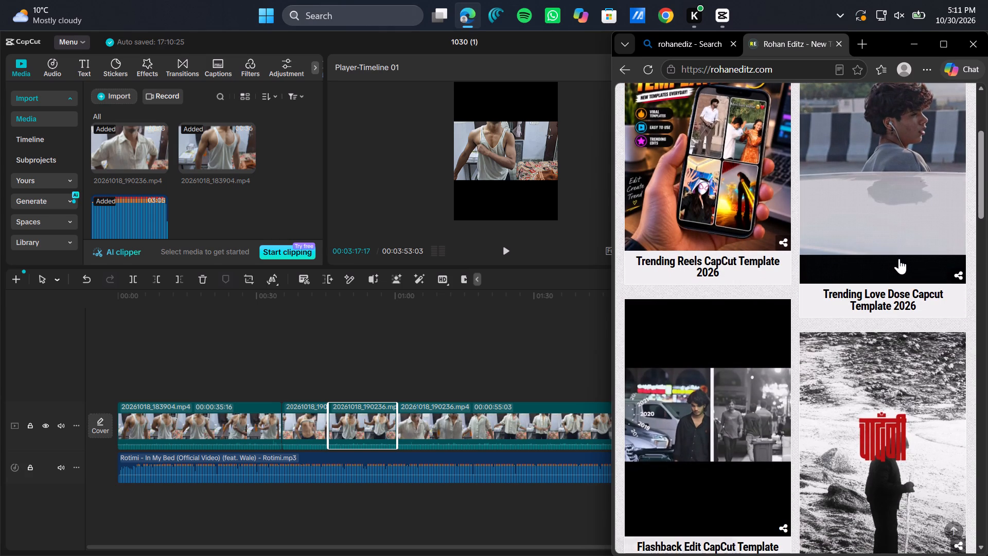
pyautogui.click(899, 258)
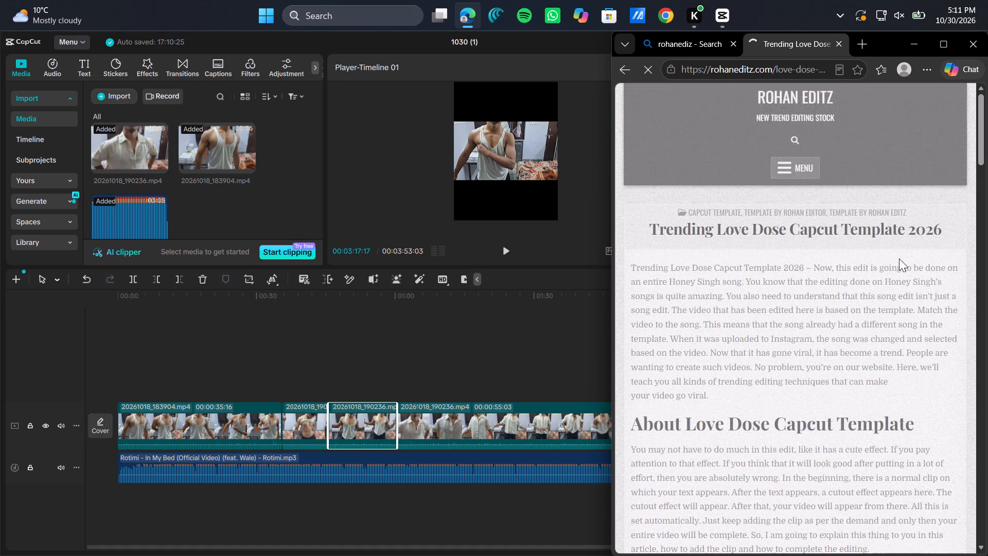
pyautogui.scroll(-6, 775, 355)
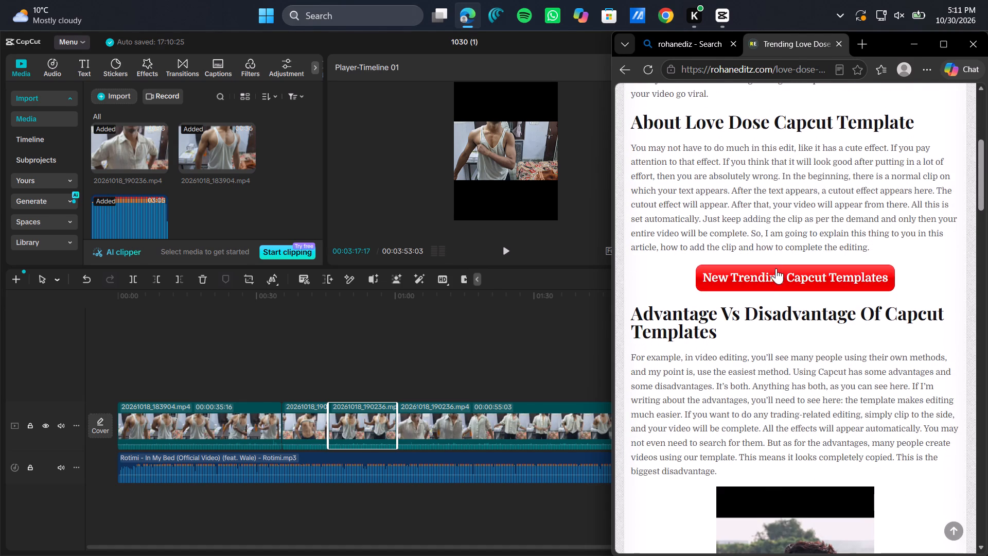
pyautogui.click(772, 274)
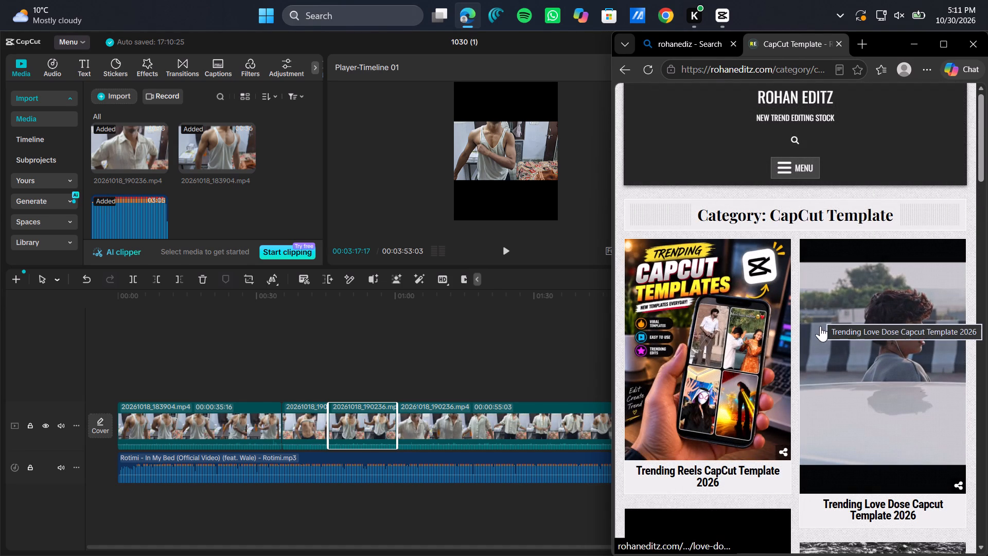
pyautogui.scroll(-2, 798, 381)
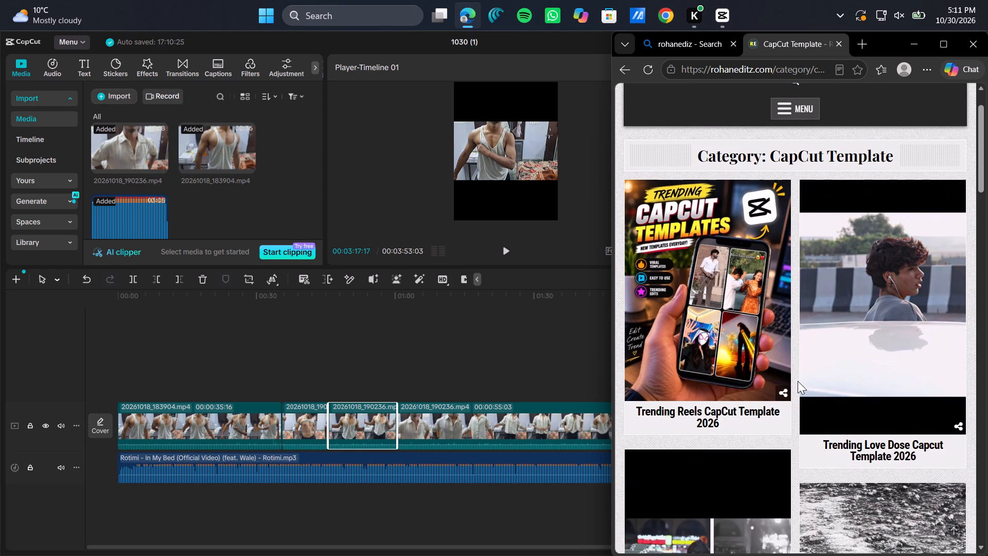
pyautogui.click(851, 341)
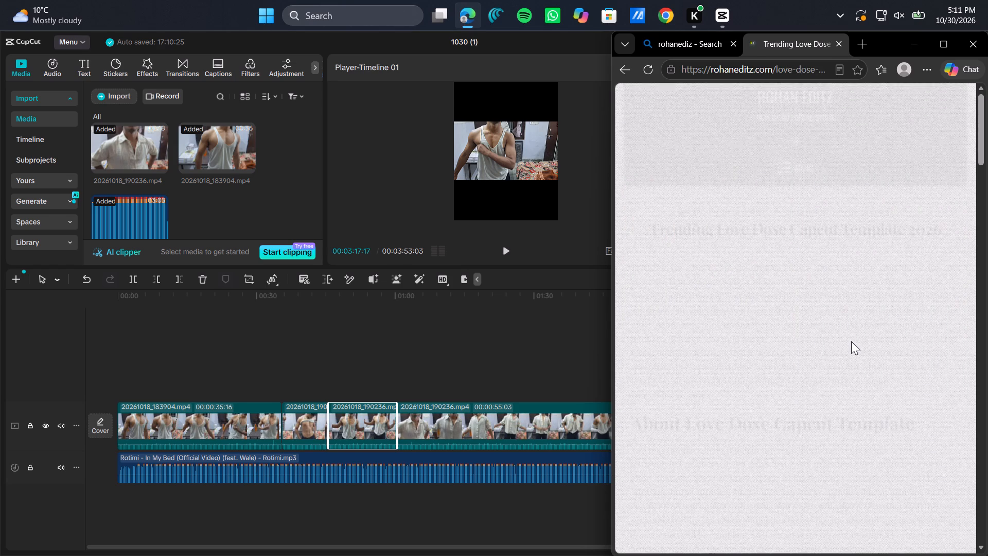
pyautogui.scroll(-6, 716, 323)
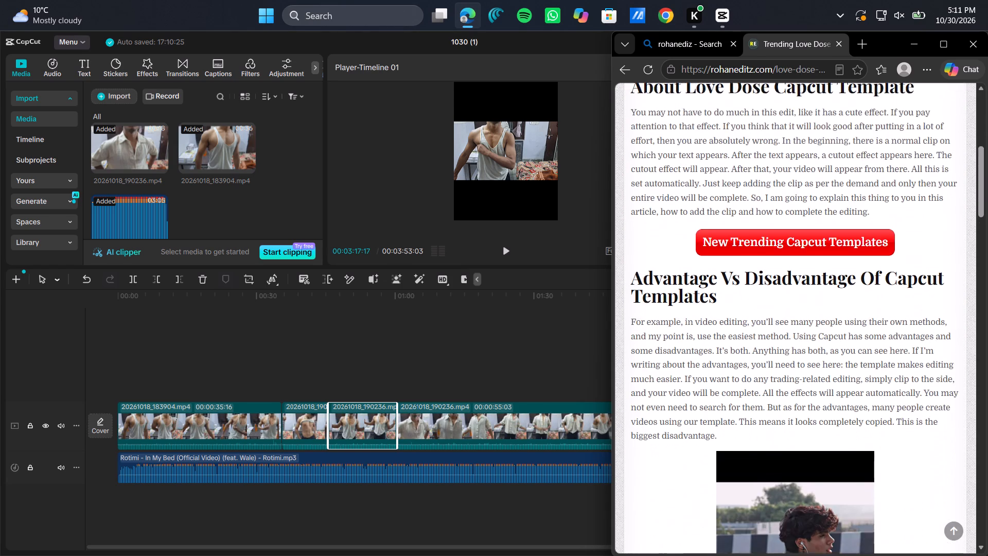
pyautogui.scroll(-3, 716, 323)
# Try to open the first Love Dose template on CapCut from its page, accepting the short ad to proceed.
pyautogui.click(767, 296)
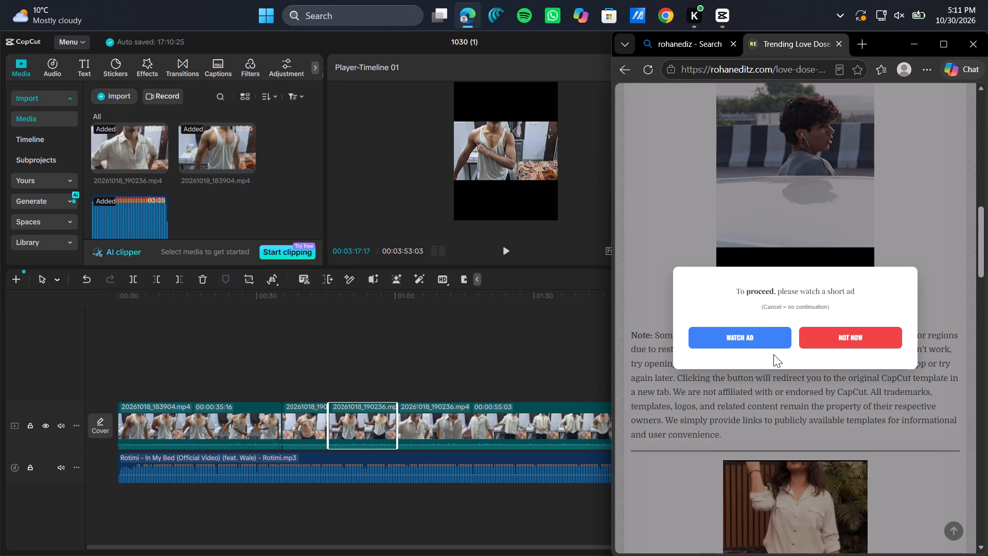
pyautogui.click(838, 331)
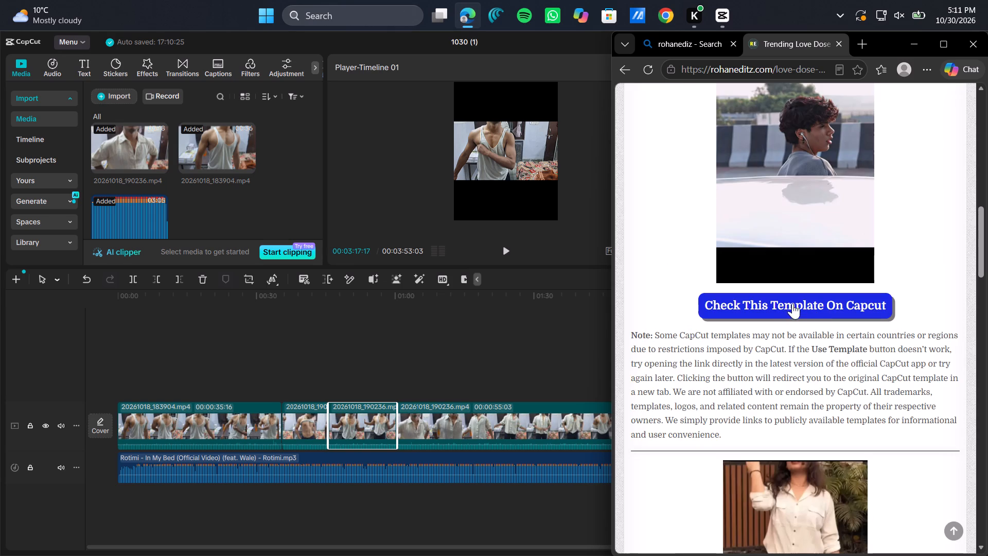
pyautogui.click(779, 302)
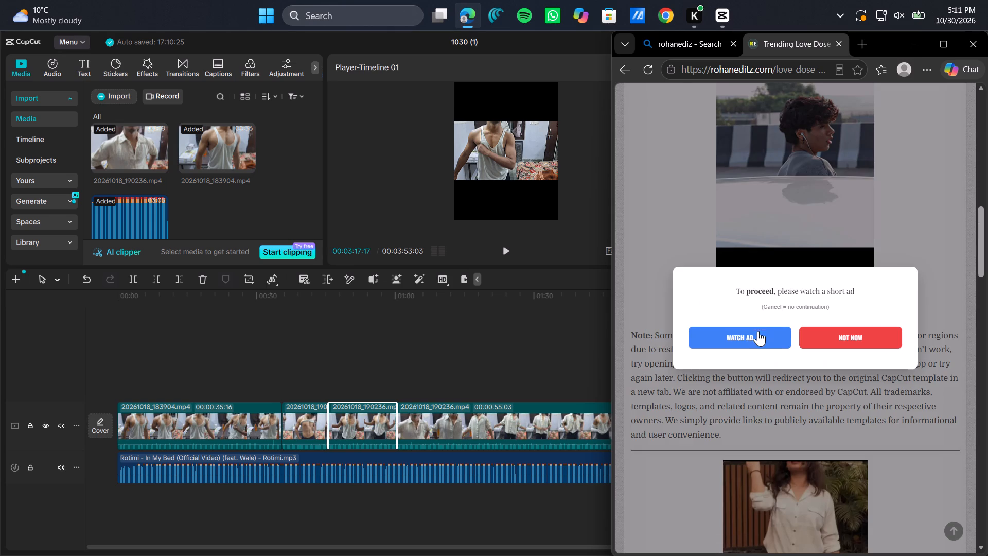
pyautogui.click(824, 338)
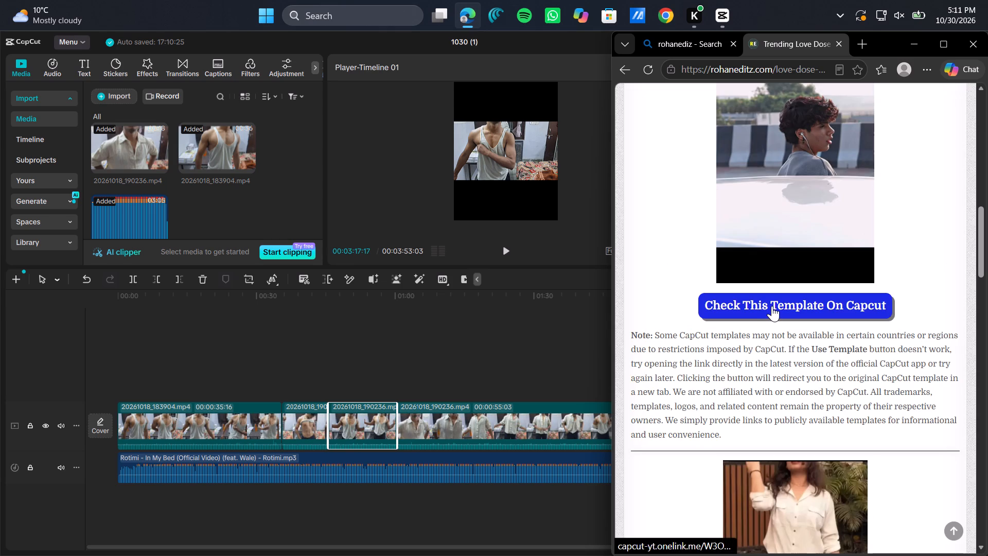
pyautogui.scroll(-1, 772, 306)
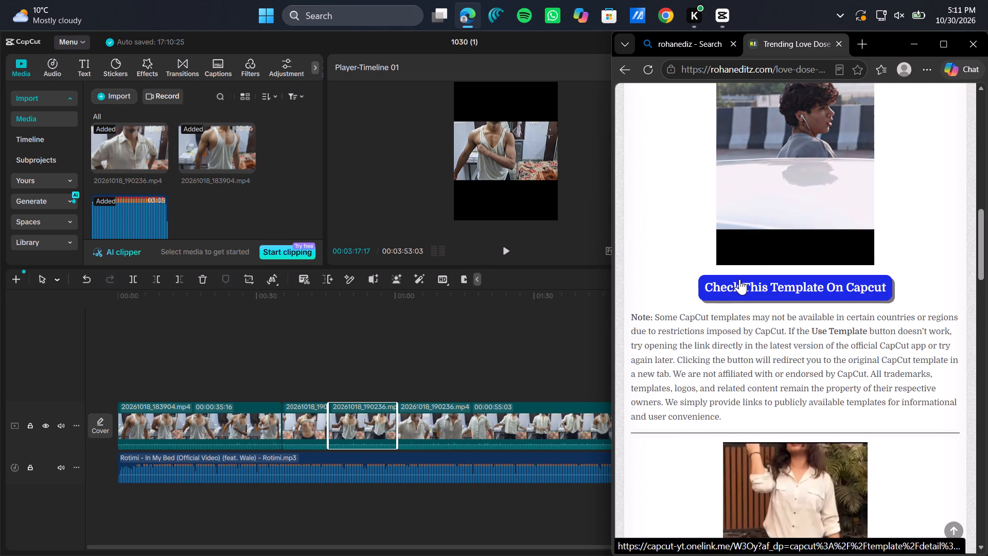
pyautogui.click(755, 290)
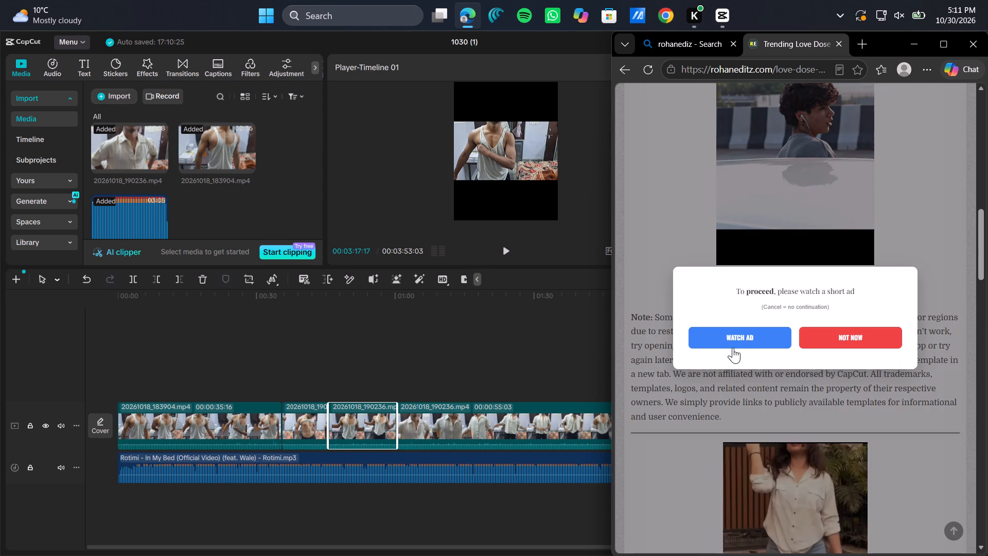
pyautogui.click(733, 347)
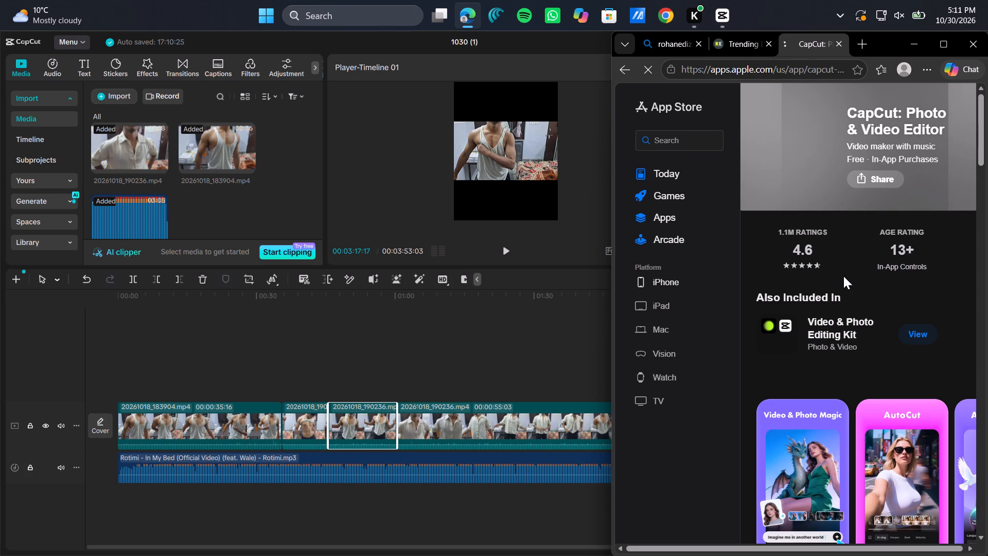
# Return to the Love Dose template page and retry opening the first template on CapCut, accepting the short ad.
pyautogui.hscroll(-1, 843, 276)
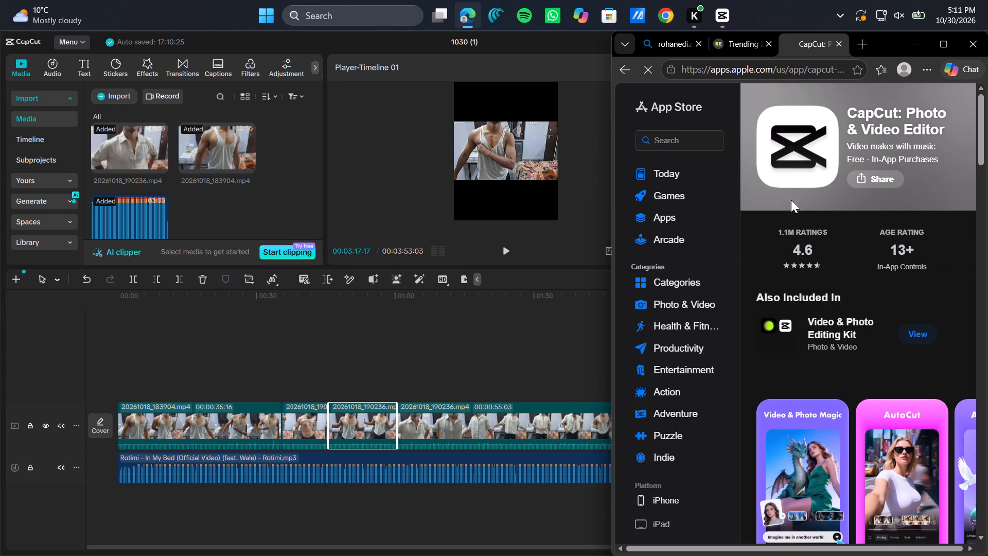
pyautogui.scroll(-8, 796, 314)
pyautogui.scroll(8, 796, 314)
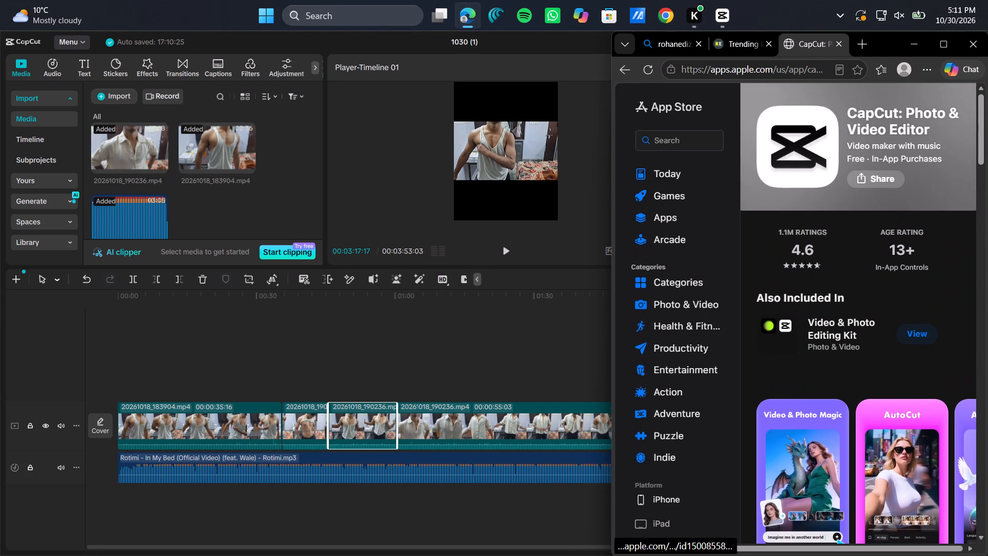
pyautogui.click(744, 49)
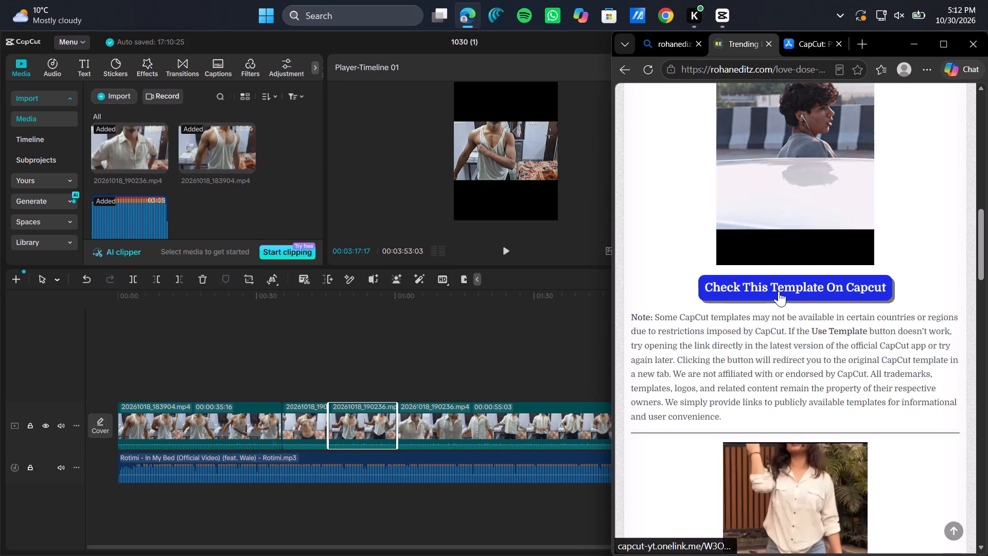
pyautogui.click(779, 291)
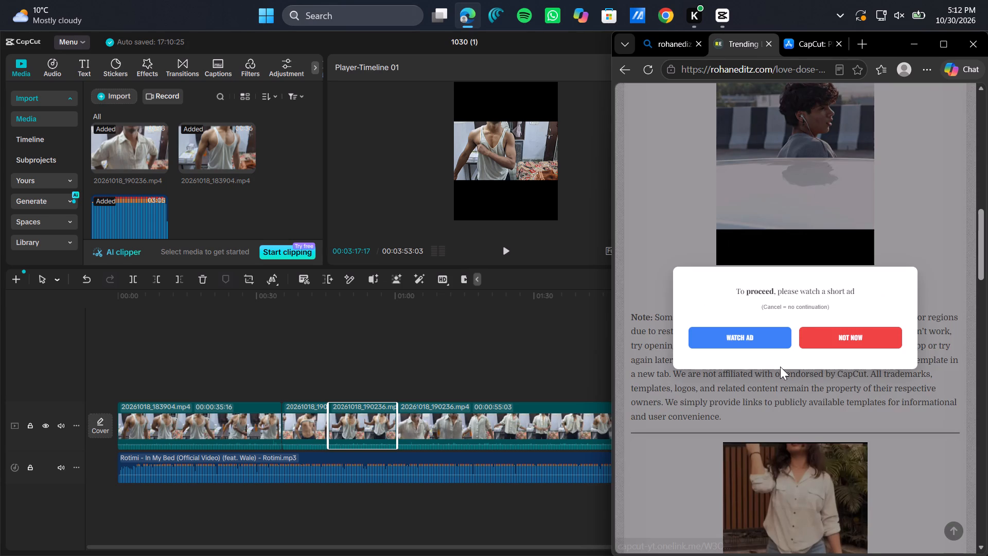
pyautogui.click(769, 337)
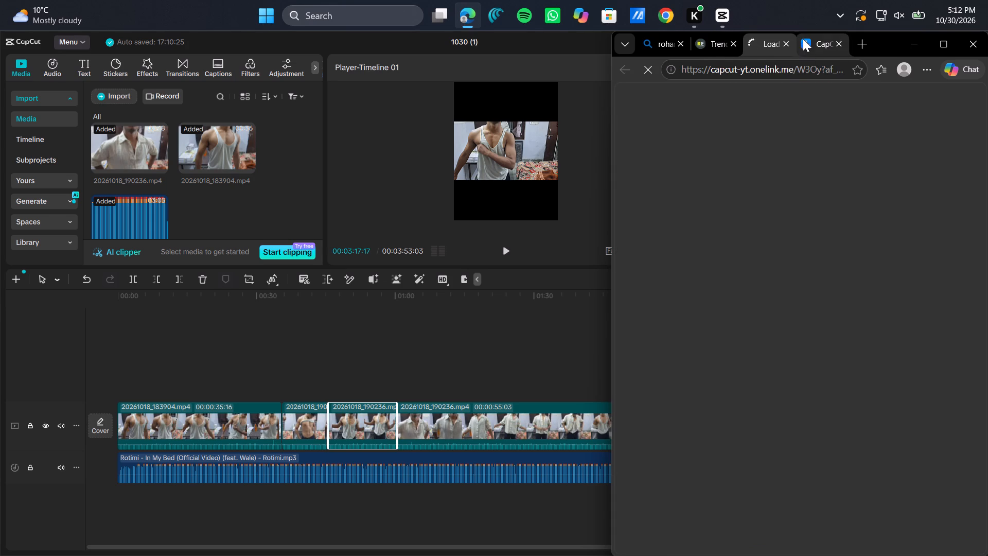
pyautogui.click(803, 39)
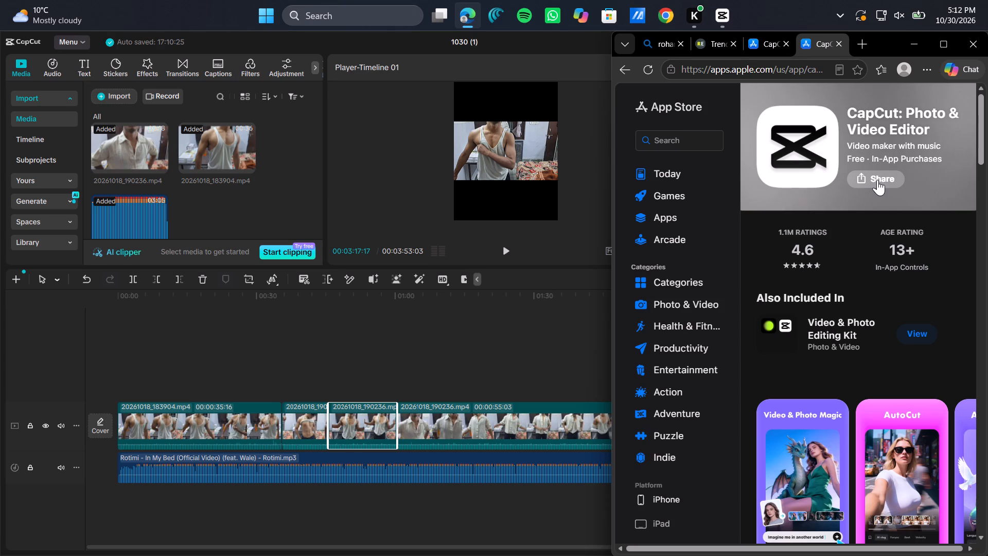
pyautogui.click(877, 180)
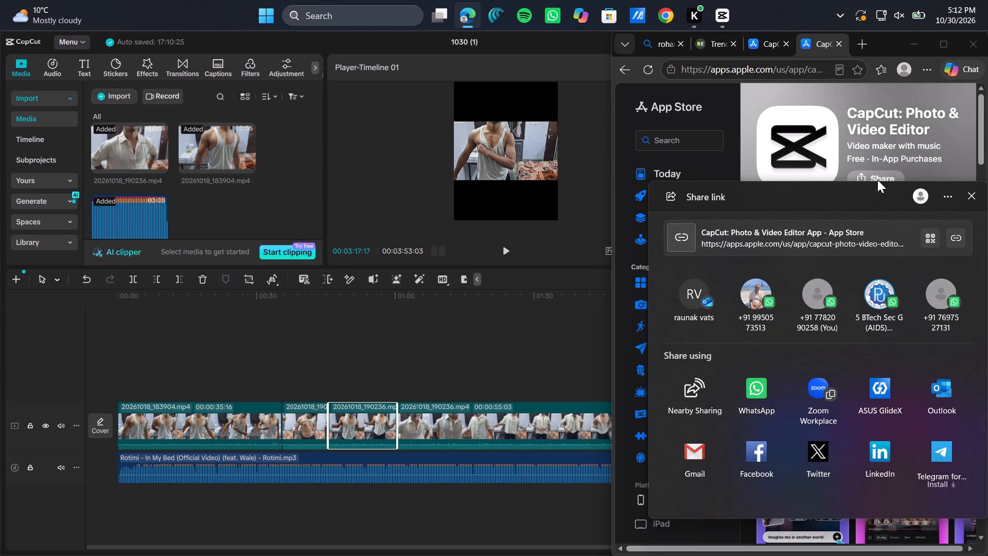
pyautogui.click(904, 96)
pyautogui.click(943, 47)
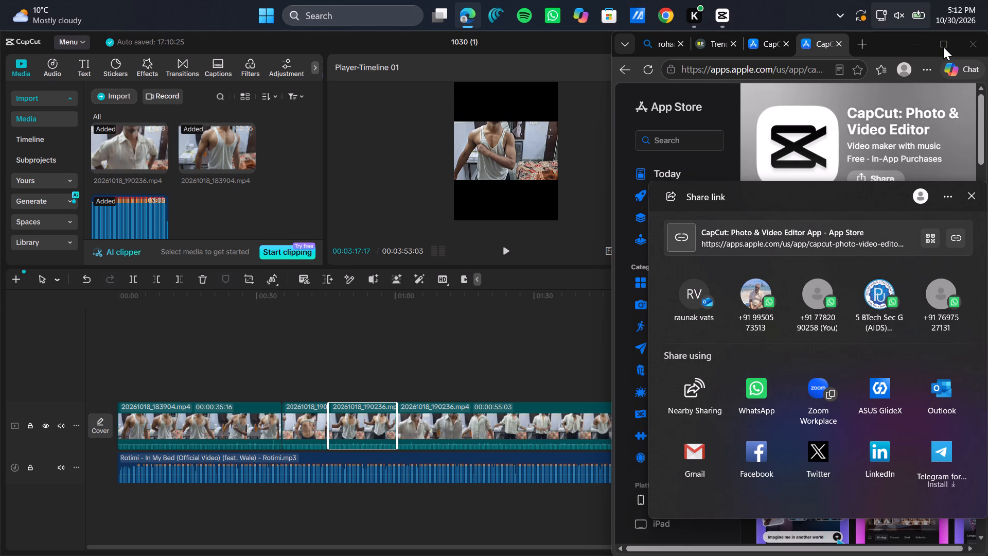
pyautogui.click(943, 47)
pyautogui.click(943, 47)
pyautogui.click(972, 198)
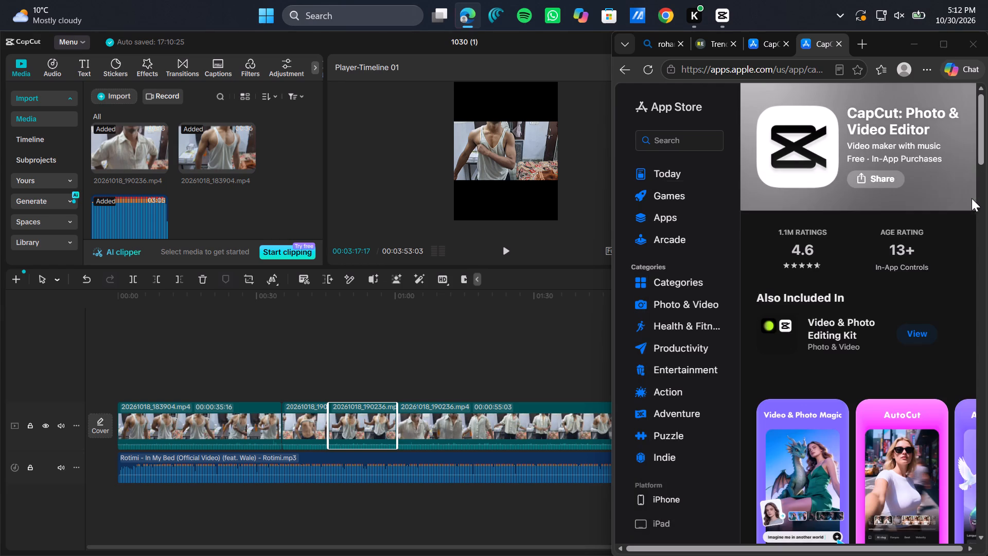
# Maximize the browser window and look through both open CapCut: Photo & Video Editor App Store pages for a way to the template.
pyautogui.click(947, 43)
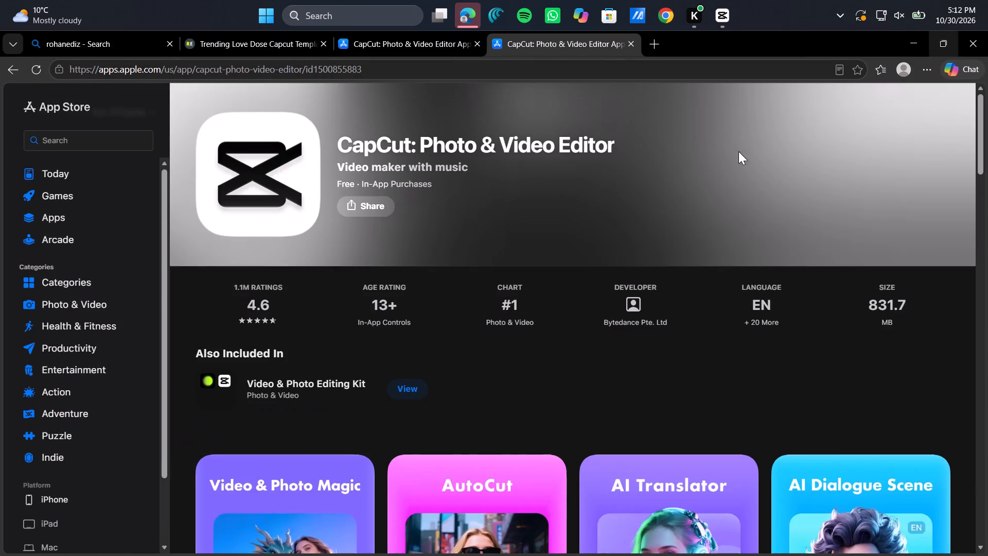
pyautogui.scroll(-5, 570, 380)
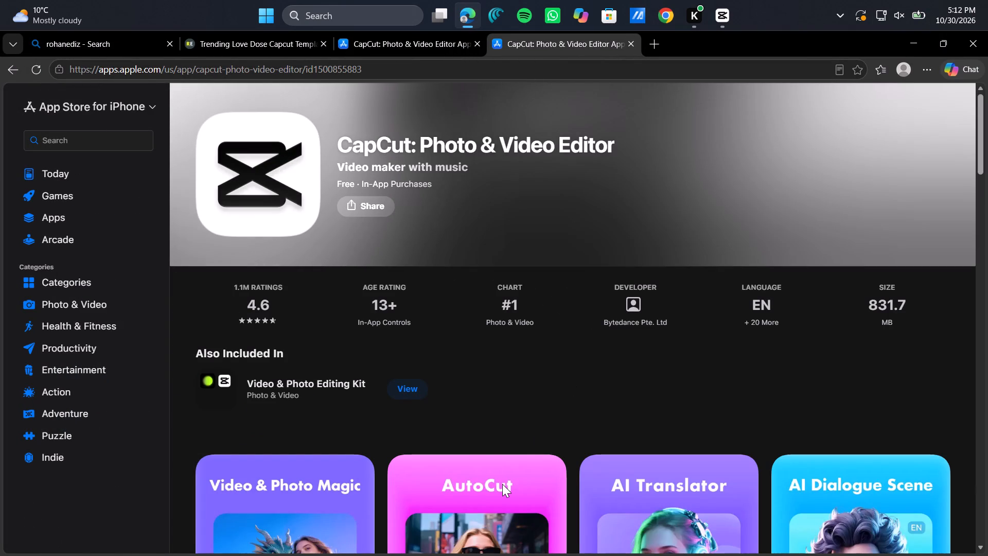
pyautogui.scroll(-5, 502, 484)
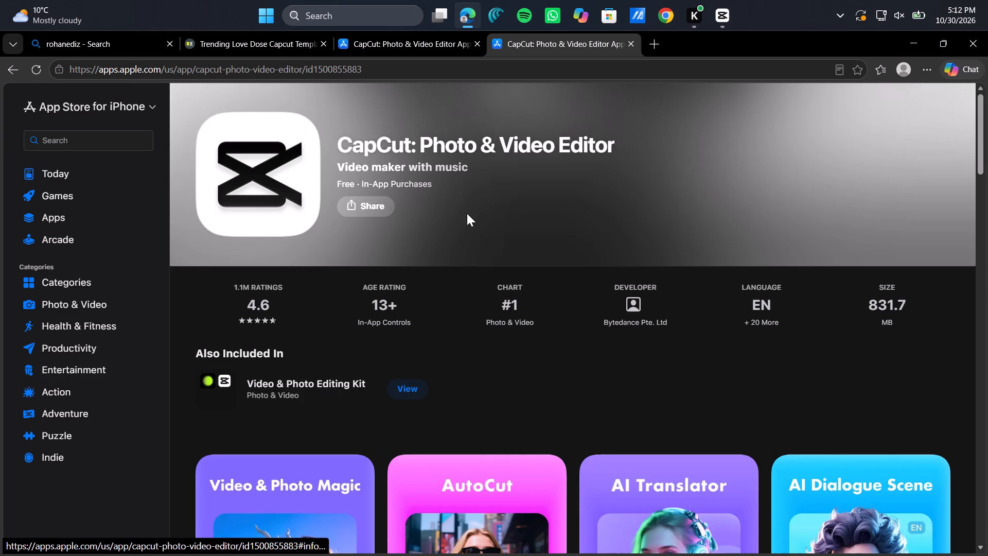
pyautogui.click(435, 38)
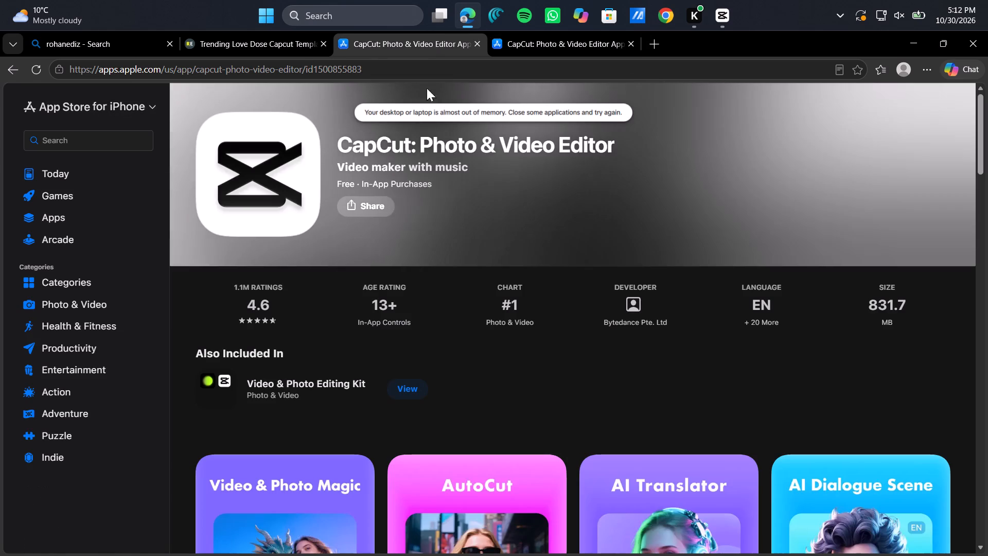
pyautogui.click(349, 152)
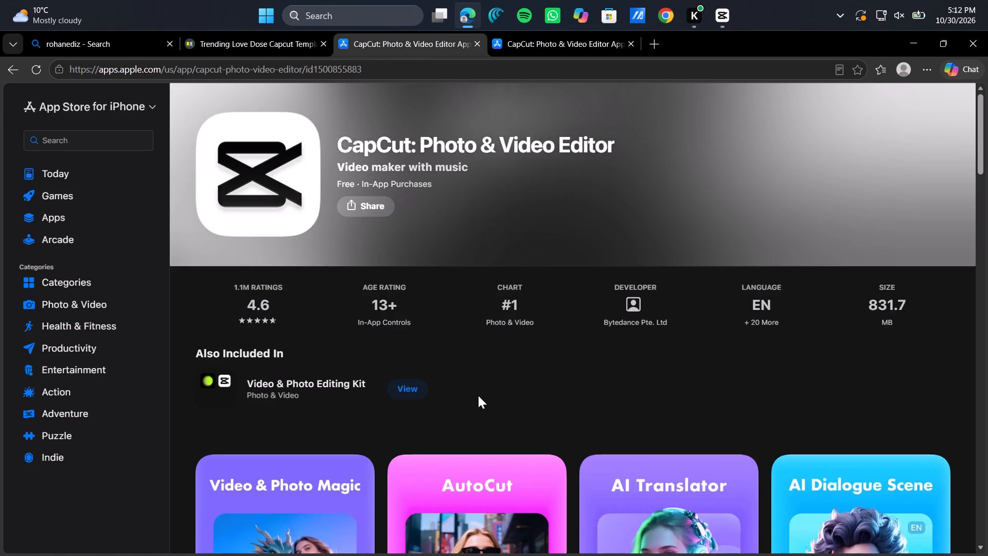
pyautogui.scroll(-12, 478, 395)
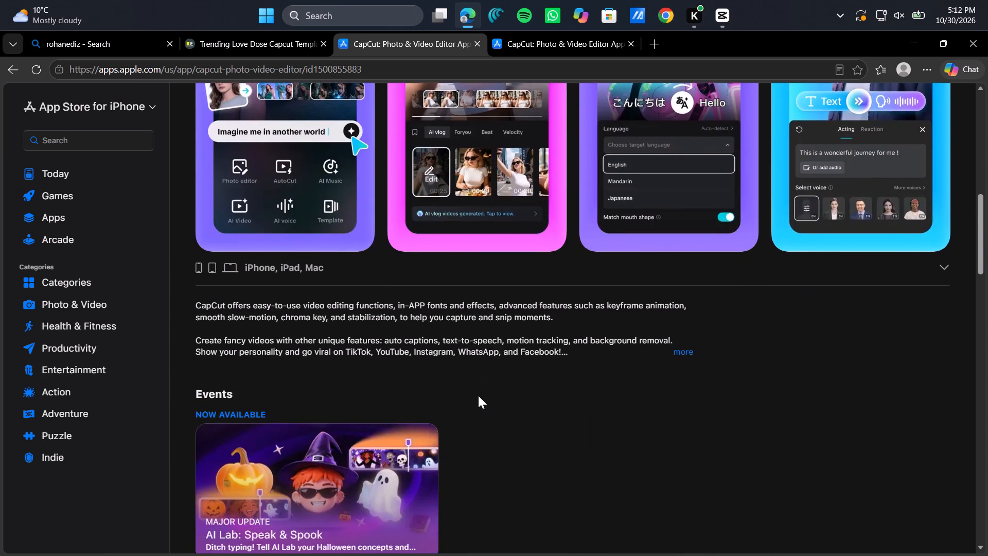
pyautogui.scroll(-4, 478, 395)
pyautogui.hscroll(1, 478, 395)
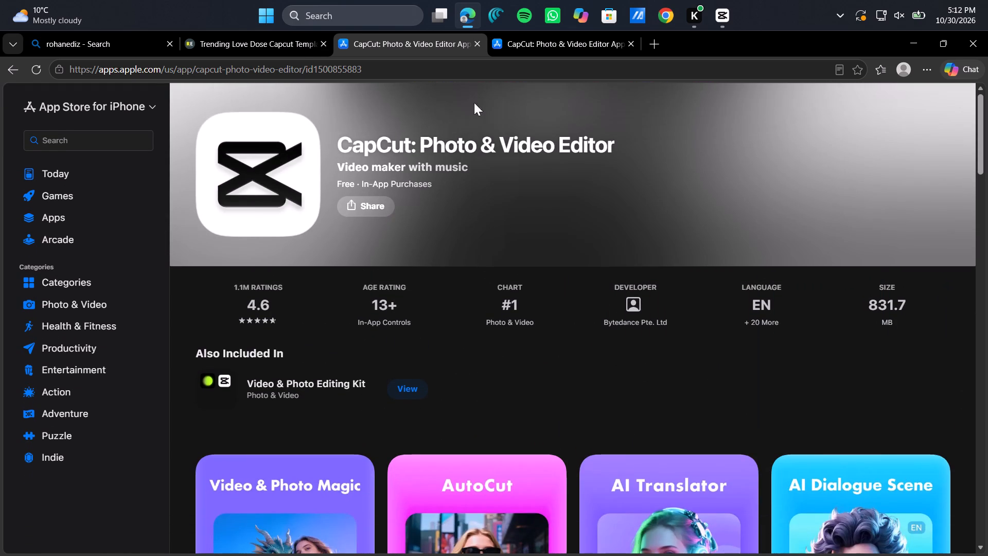
# Close both CapCut App Store pages to get back to the Love Dose template page.
pyautogui.click(631, 46)
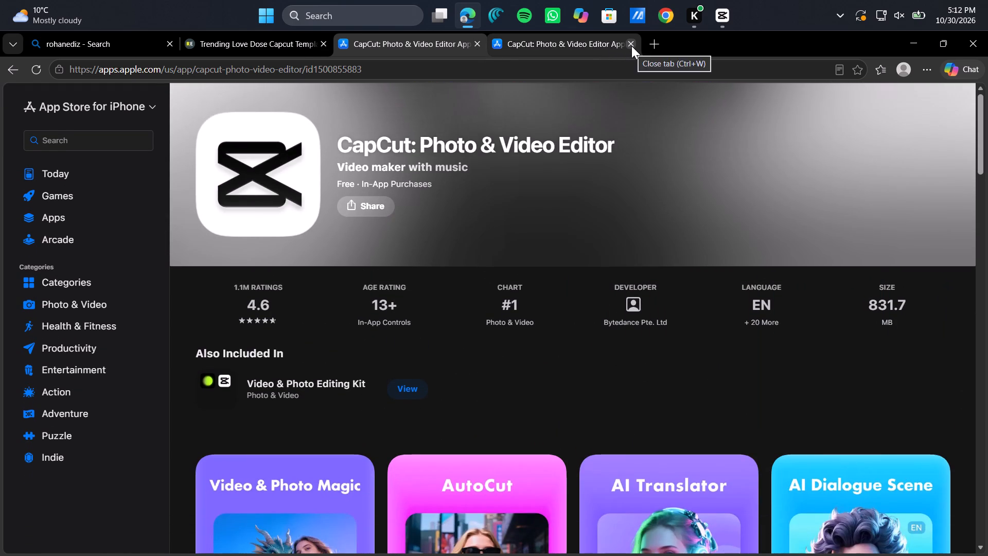
pyautogui.click(475, 44)
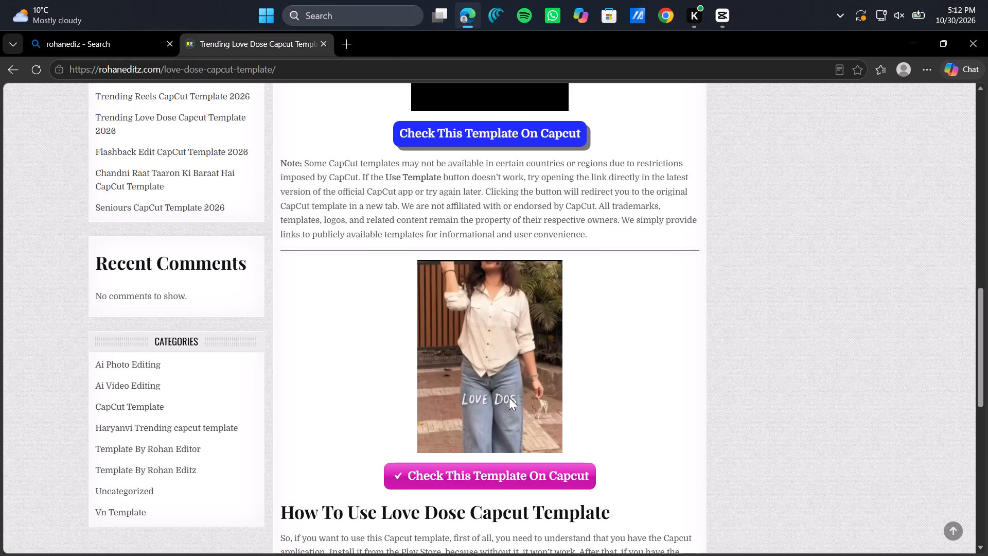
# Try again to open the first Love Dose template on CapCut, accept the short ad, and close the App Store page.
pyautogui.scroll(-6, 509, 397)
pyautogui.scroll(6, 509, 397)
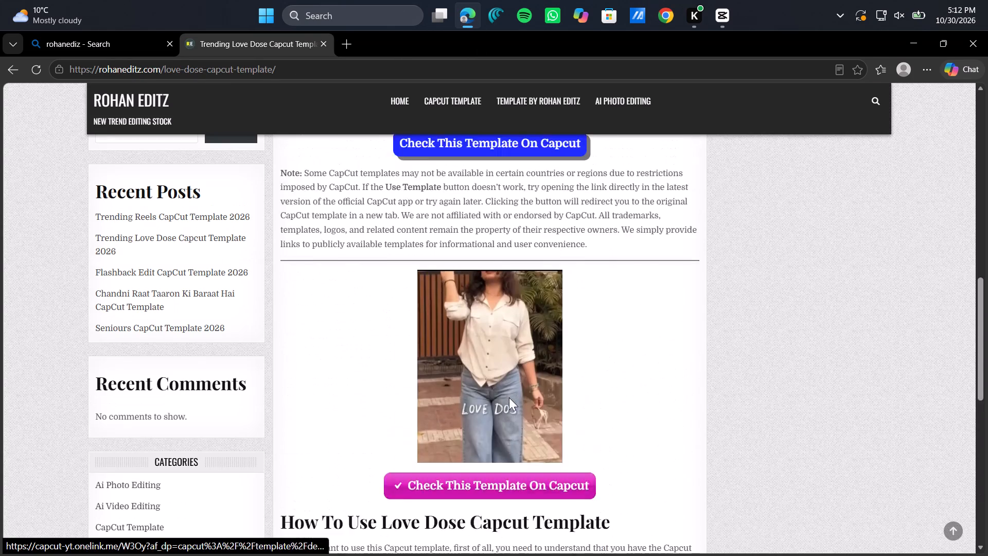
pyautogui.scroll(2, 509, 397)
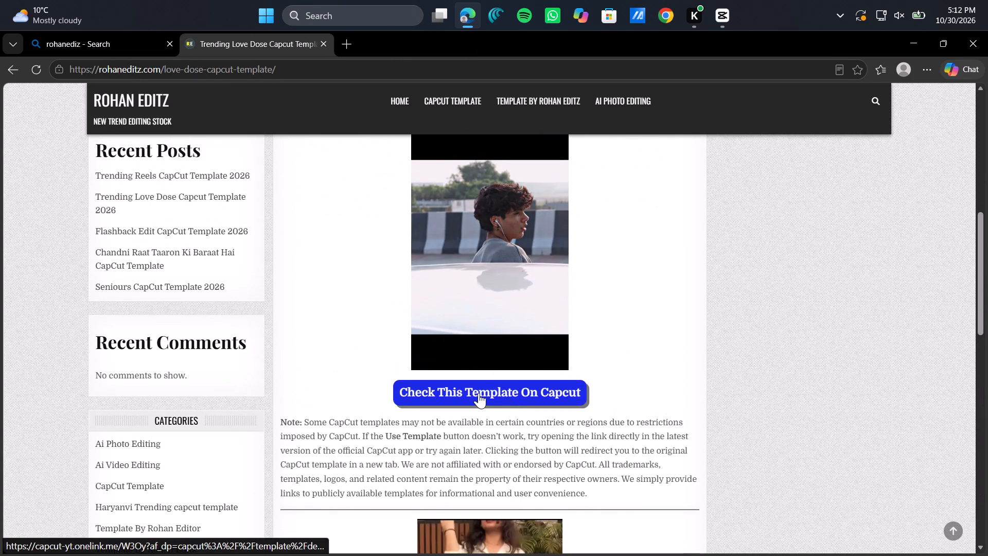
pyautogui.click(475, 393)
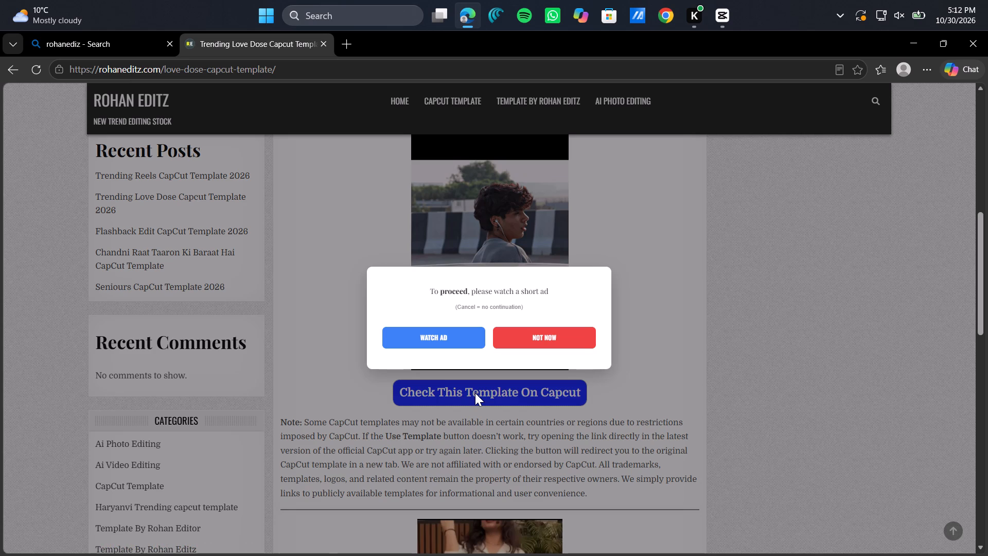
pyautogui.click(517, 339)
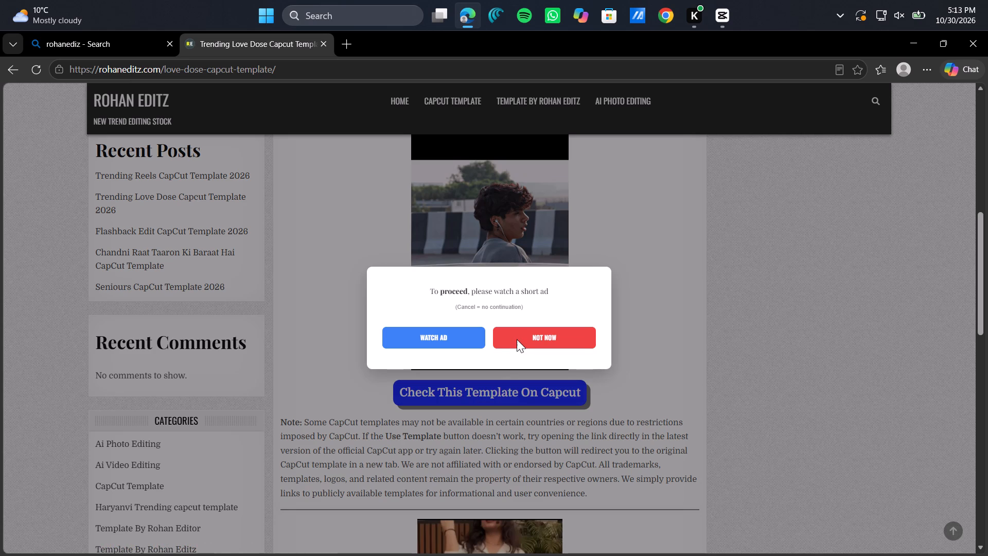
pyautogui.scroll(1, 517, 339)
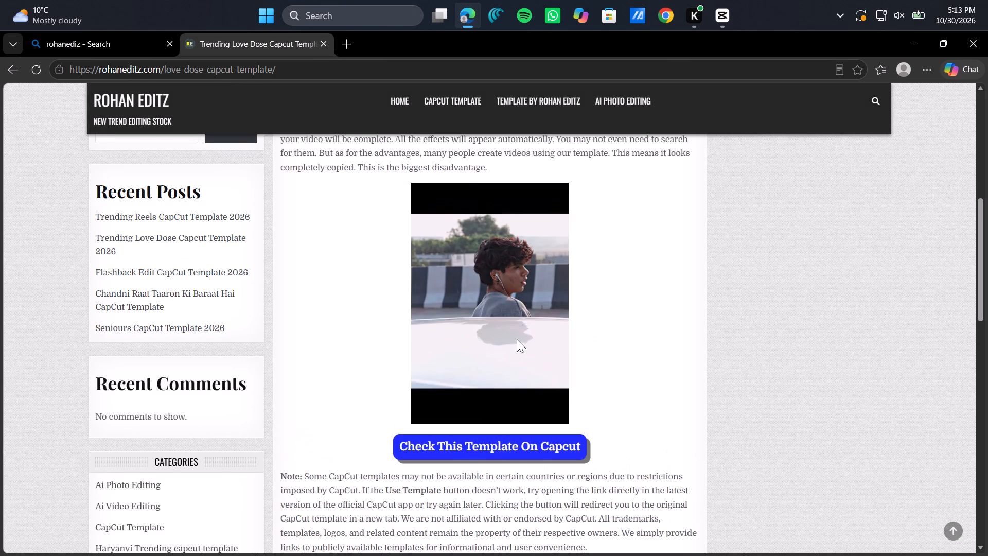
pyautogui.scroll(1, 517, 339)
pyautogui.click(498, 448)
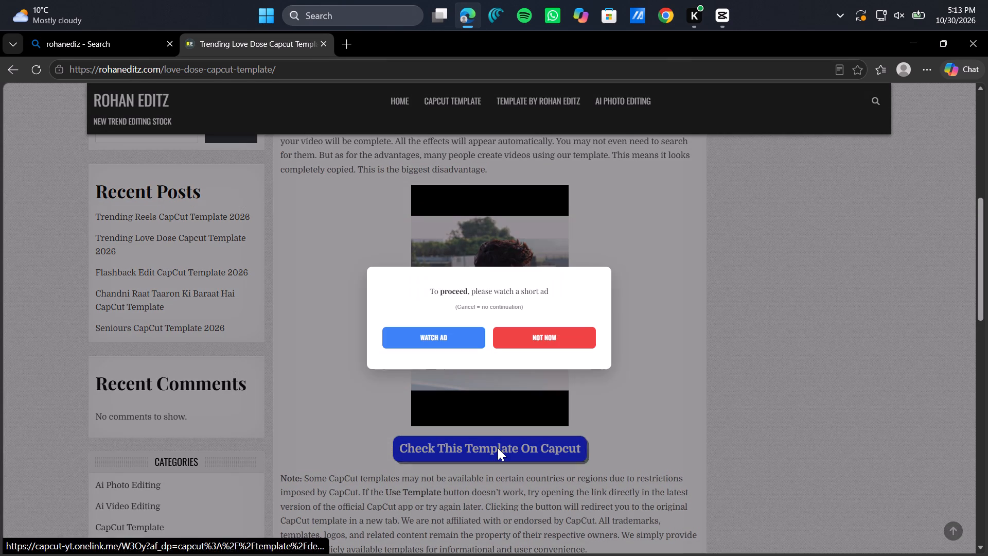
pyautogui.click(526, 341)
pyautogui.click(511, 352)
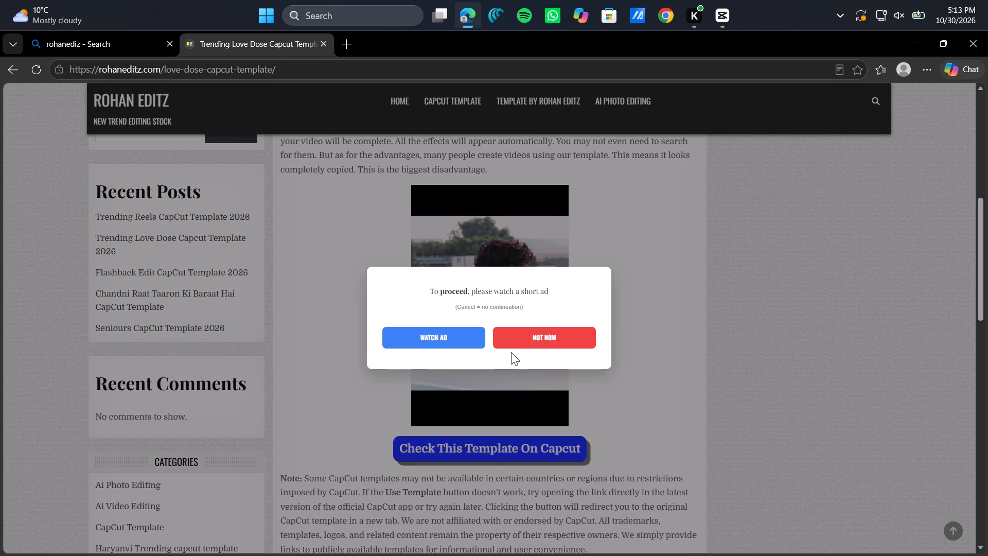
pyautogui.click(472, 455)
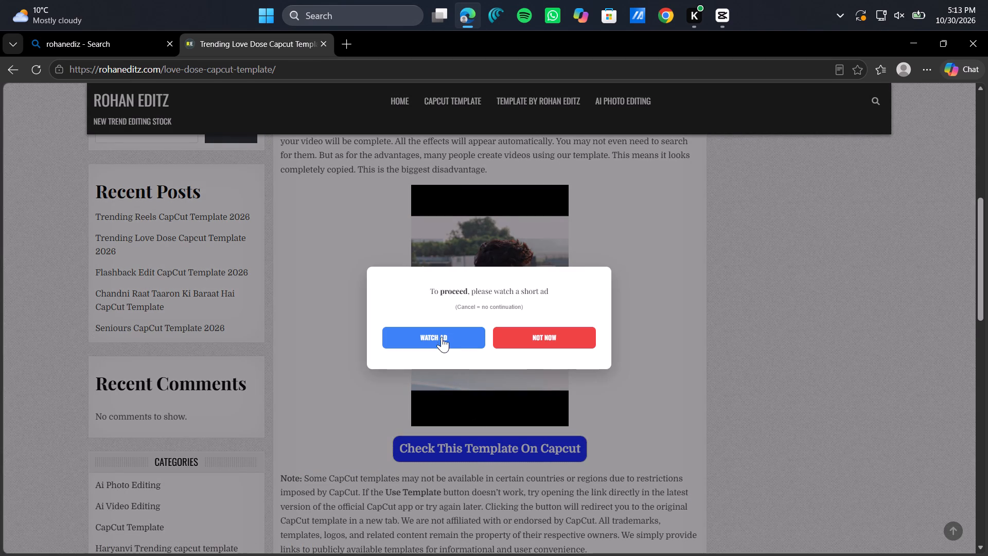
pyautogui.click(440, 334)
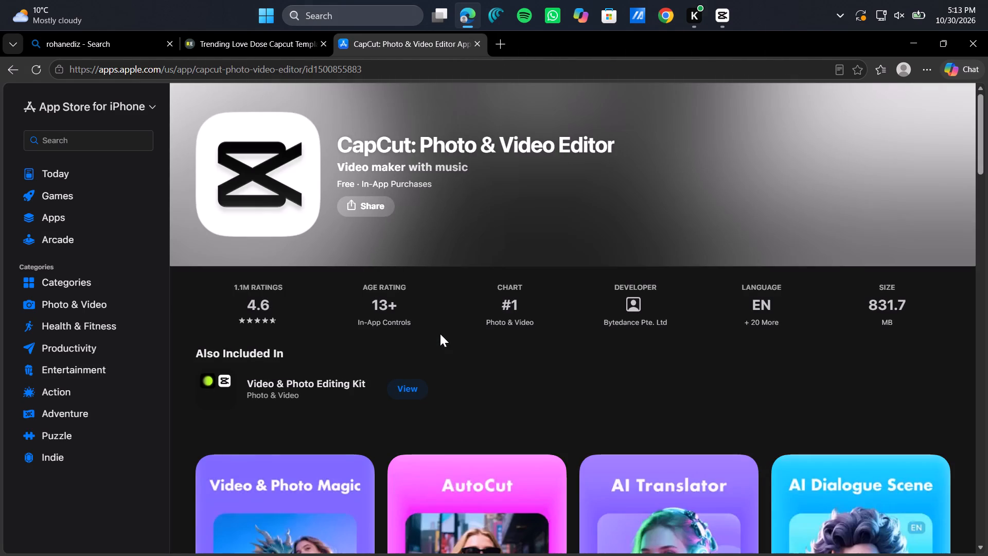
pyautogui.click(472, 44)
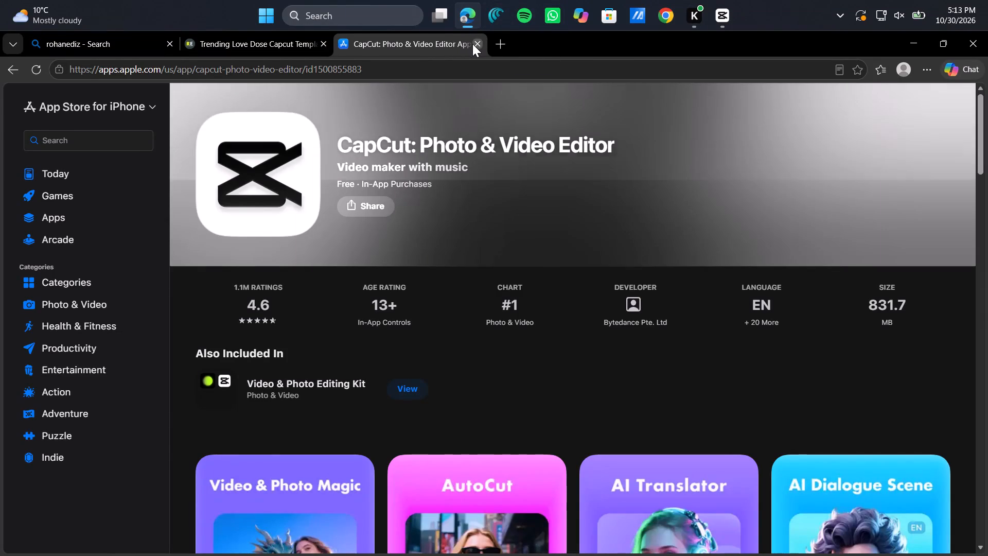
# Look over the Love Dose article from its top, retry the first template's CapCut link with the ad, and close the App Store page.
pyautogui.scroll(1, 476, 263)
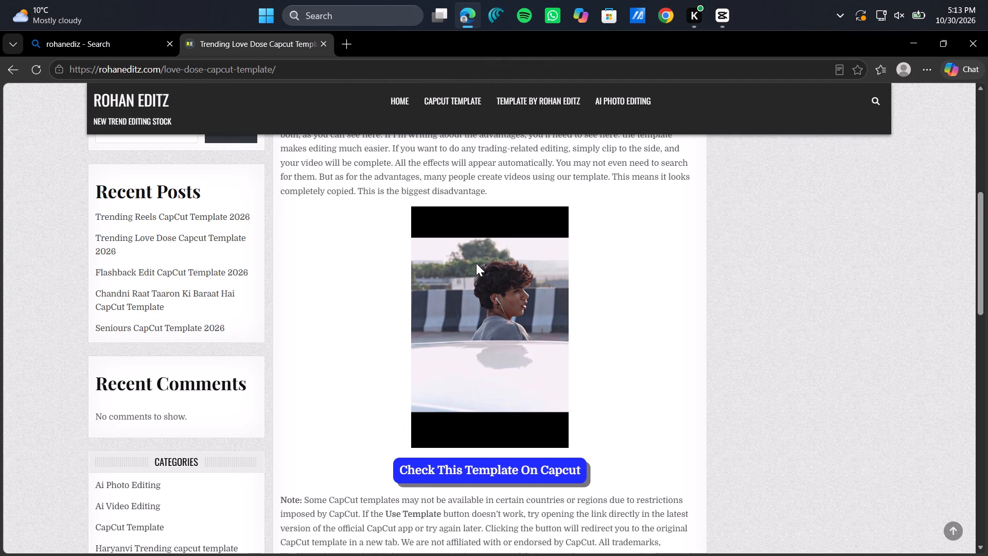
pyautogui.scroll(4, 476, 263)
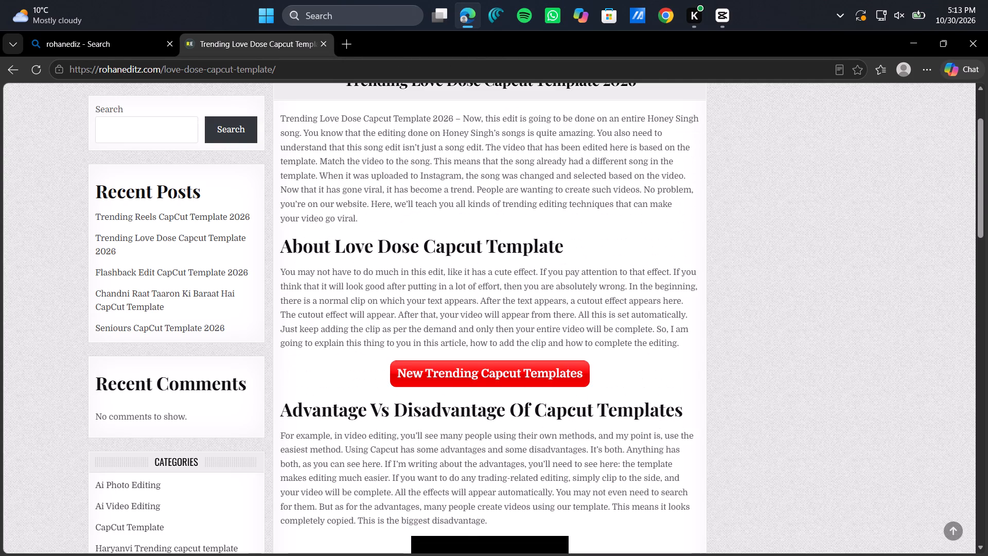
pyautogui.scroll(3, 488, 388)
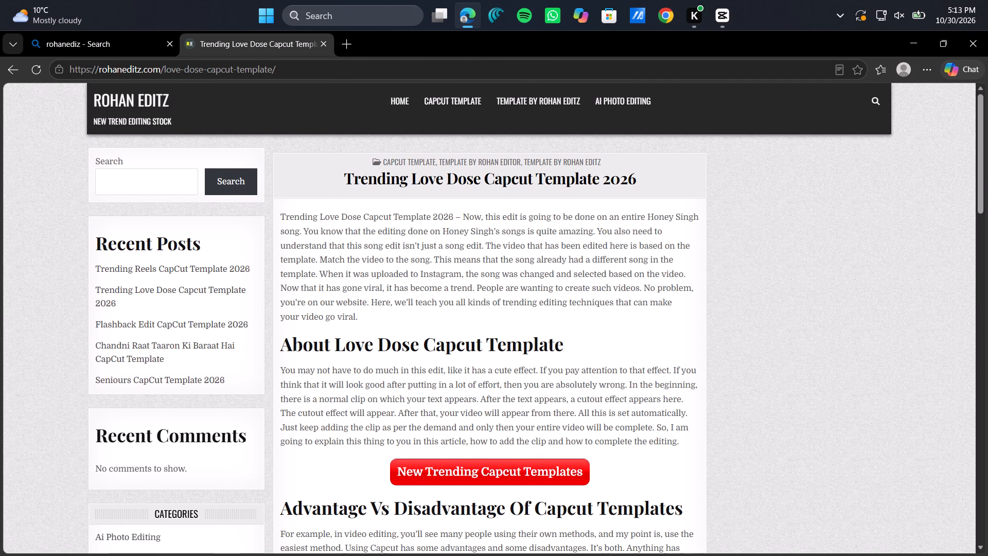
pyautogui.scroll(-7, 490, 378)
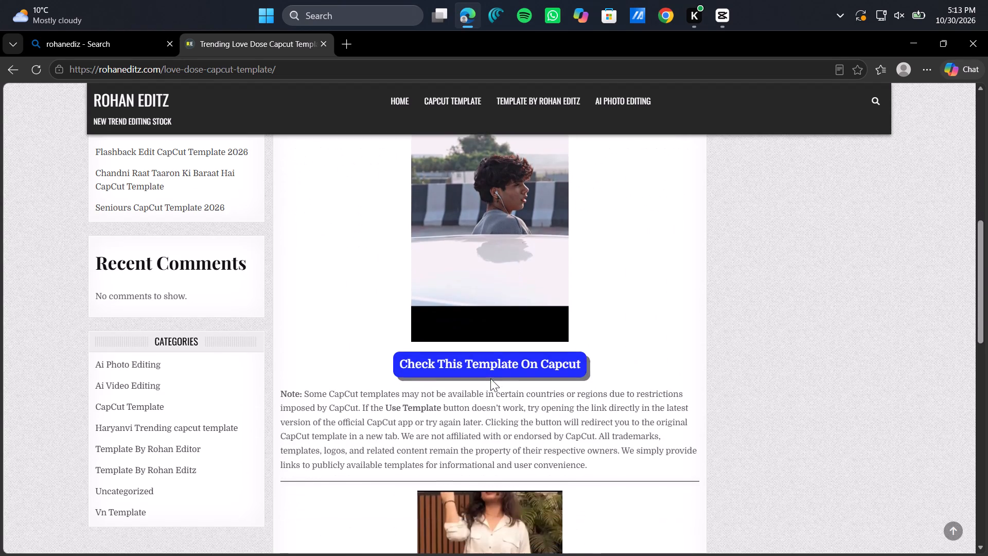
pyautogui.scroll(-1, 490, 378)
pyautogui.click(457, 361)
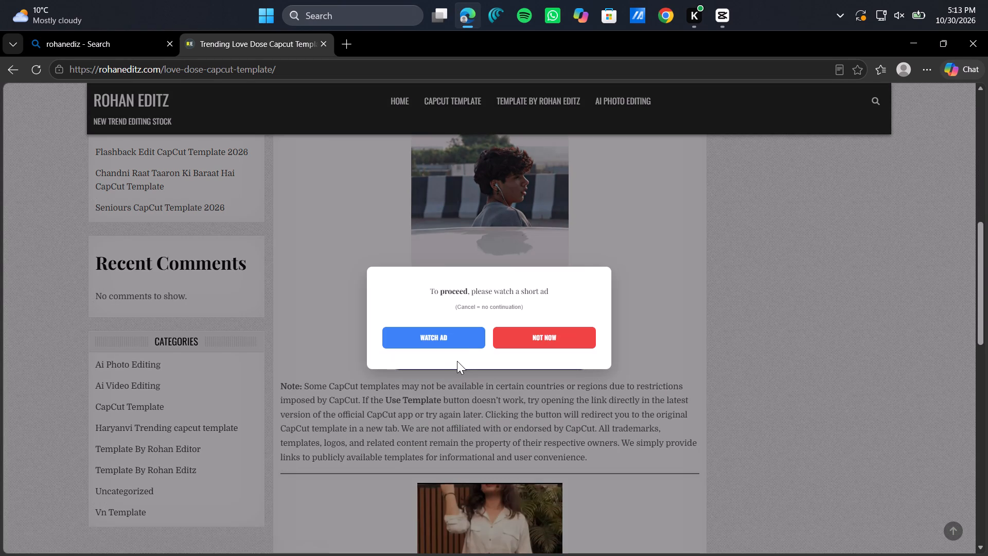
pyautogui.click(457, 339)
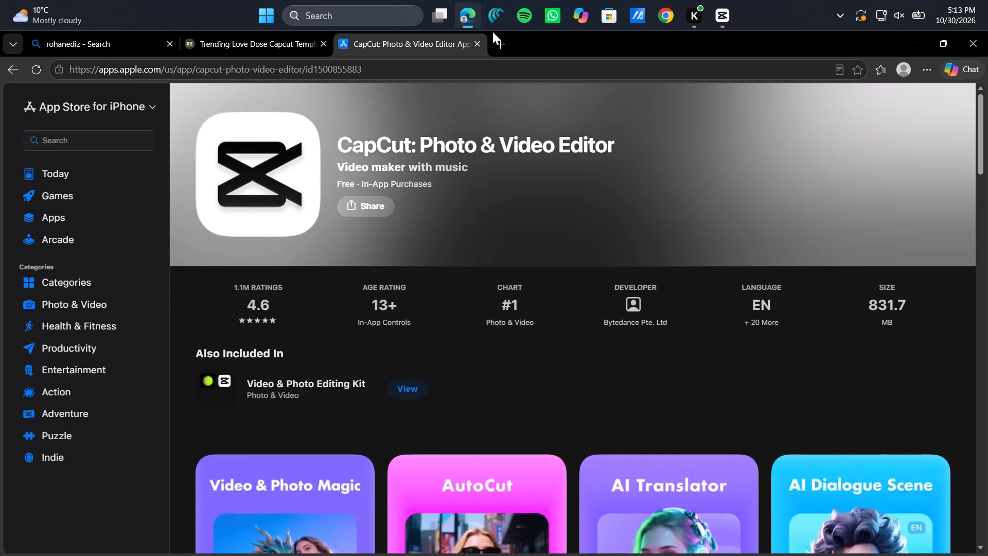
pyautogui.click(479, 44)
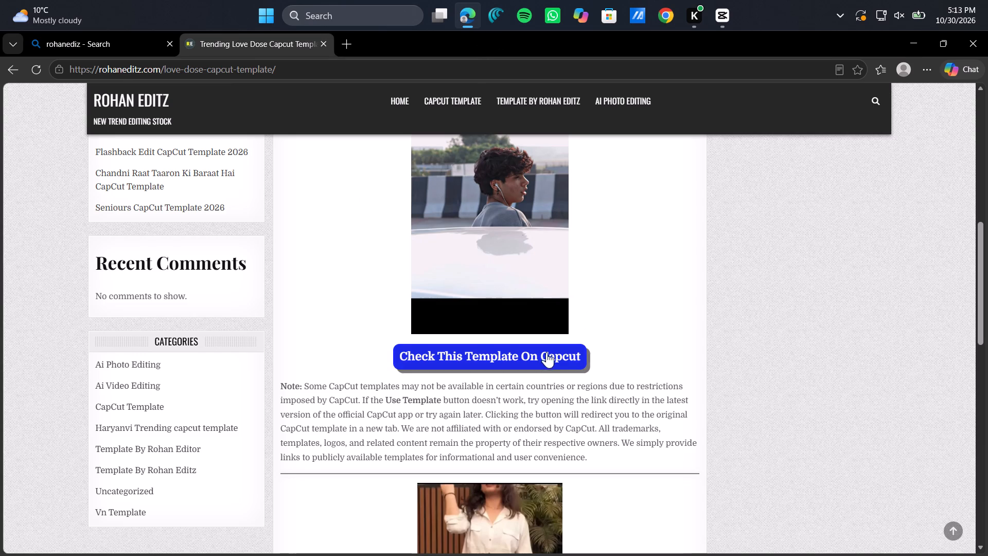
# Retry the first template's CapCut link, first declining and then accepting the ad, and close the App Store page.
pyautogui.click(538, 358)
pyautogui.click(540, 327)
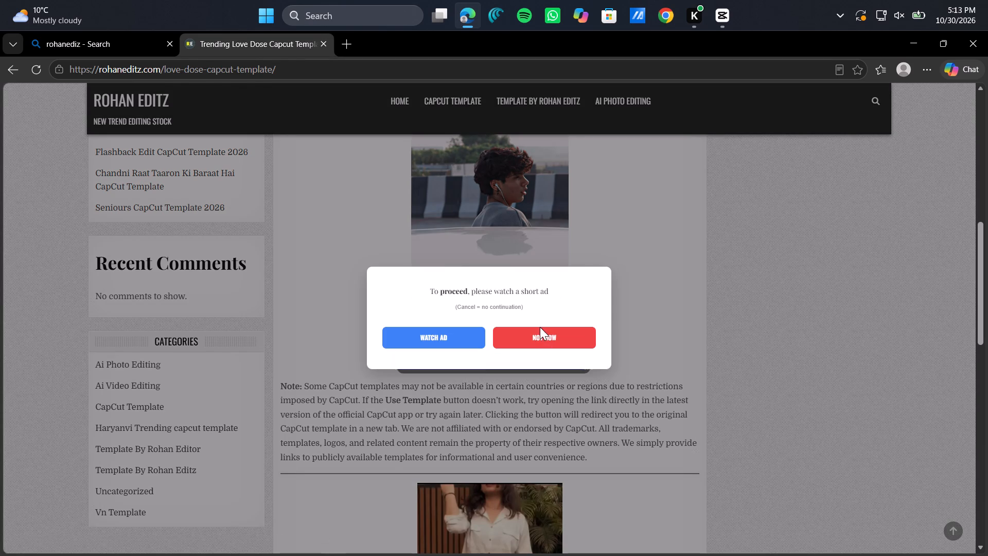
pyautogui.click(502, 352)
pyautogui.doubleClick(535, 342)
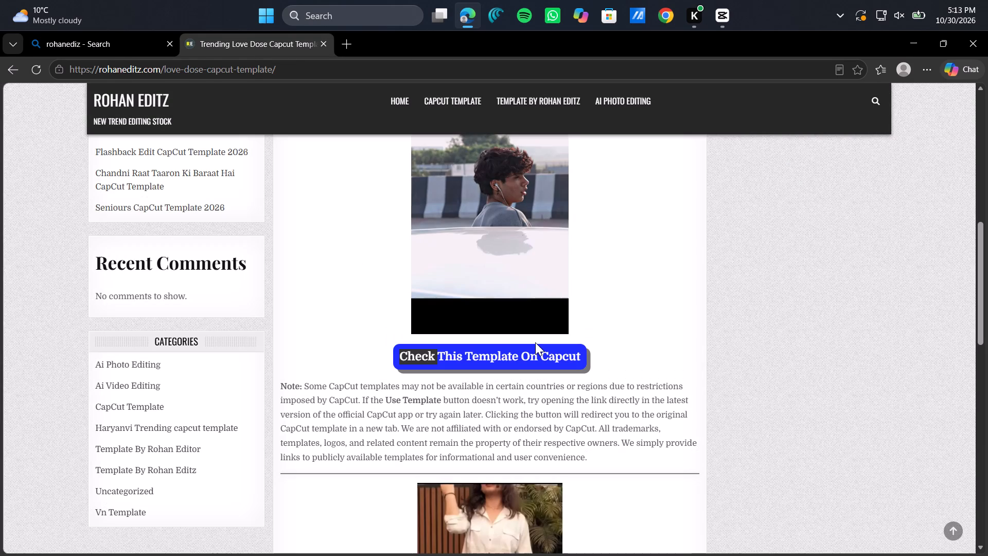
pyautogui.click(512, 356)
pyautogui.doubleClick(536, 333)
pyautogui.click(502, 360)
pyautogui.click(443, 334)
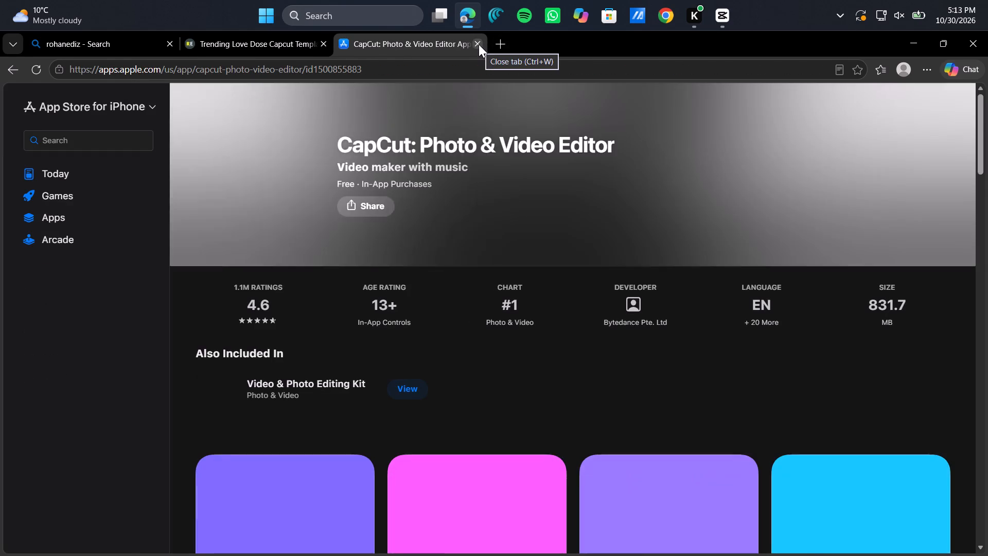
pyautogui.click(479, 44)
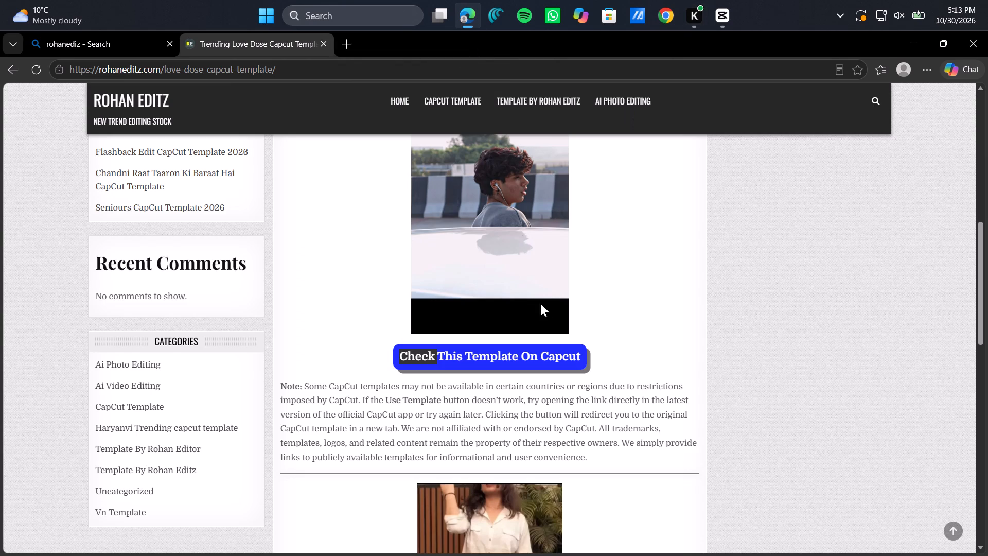
# Close Microsoft Edge and return to the 1030 (1) project in CapCut.
pyautogui.scroll(8, 540, 303)
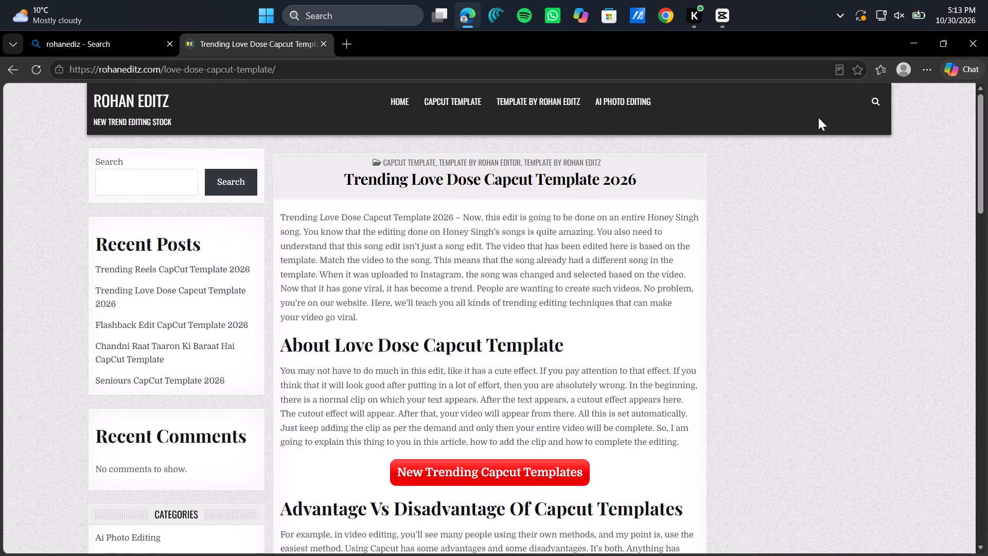
pyautogui.click(960, 45)
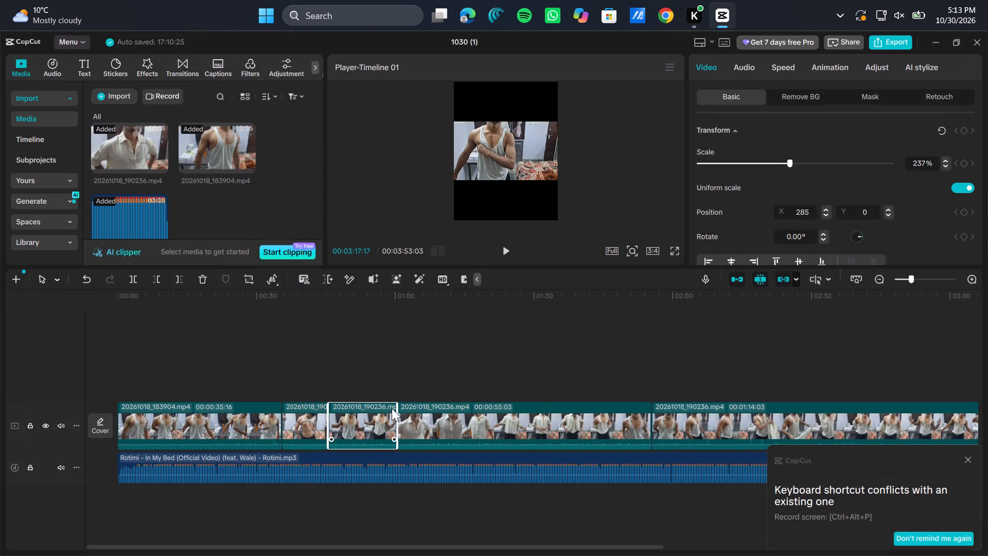
# Enlarge the fourth timeline clip, the 55-second segment of 20261018_190236.mp4, to 239% scale to fill the 3:4 frame.
pyautogui.click(439, 424)
pyautogui.click(426, 368)
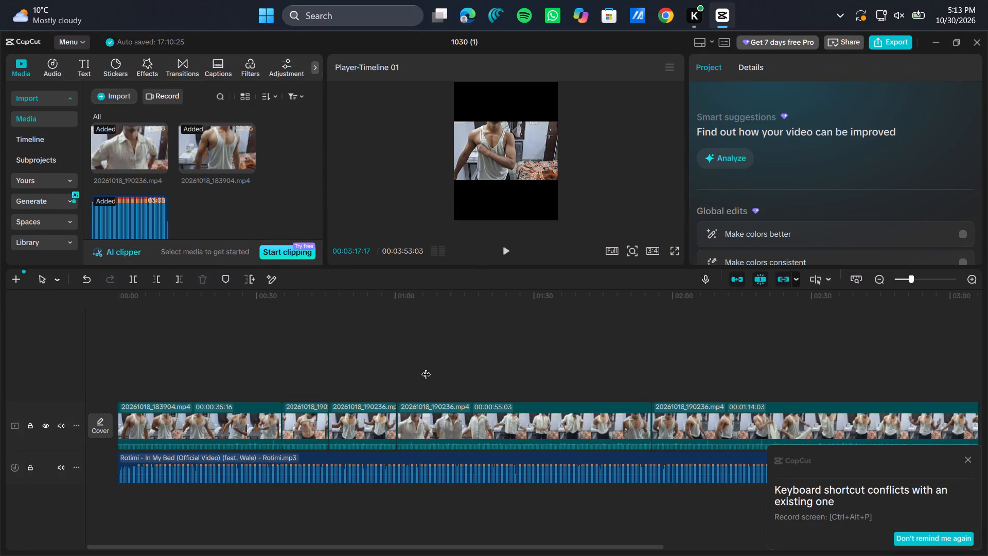
pyautogui.moveTo(426, 368); pyautogui.dragTo(458, 375)
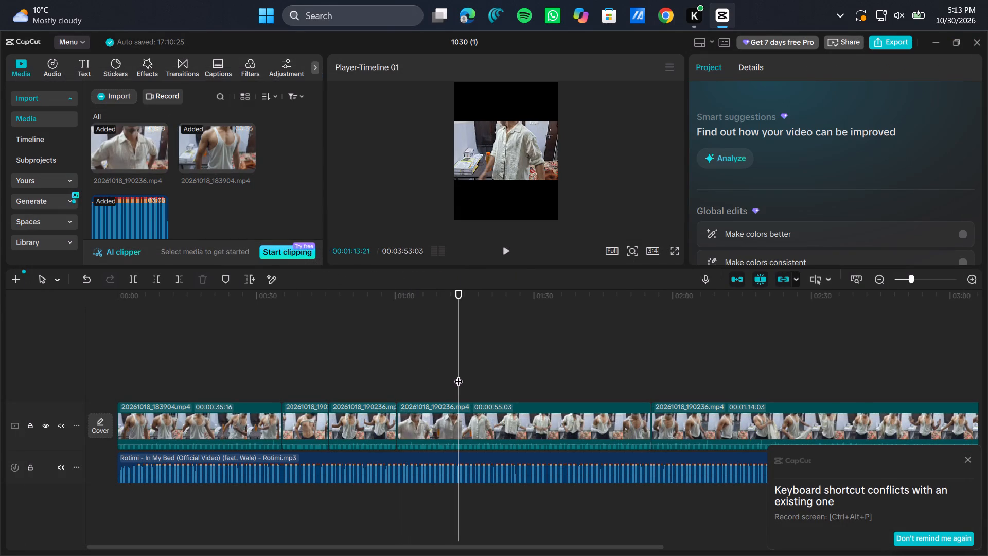
pyautogui.click(495, 115)
pyautogui.click(487, 147)
pyautogui.click(478, 165)
pyautogui.click(506, 432)
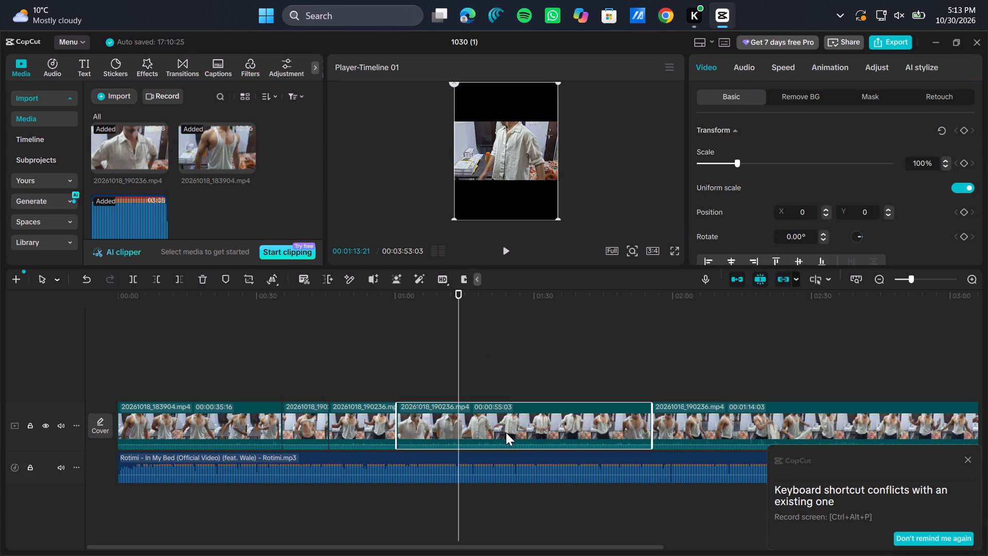
pyautogui.click(478, 158)
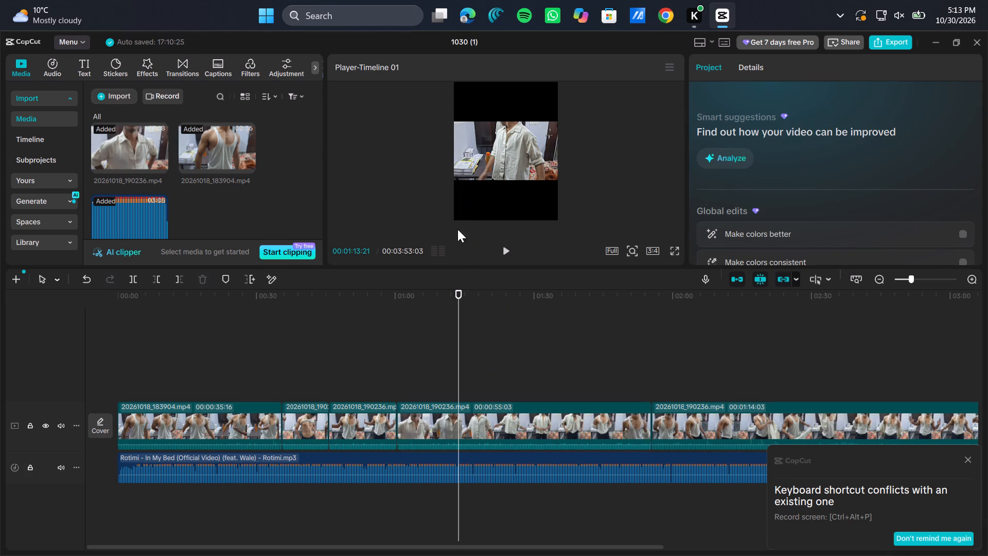
pyautogui.click(478, 143)
pyautogui.click(429, 413)
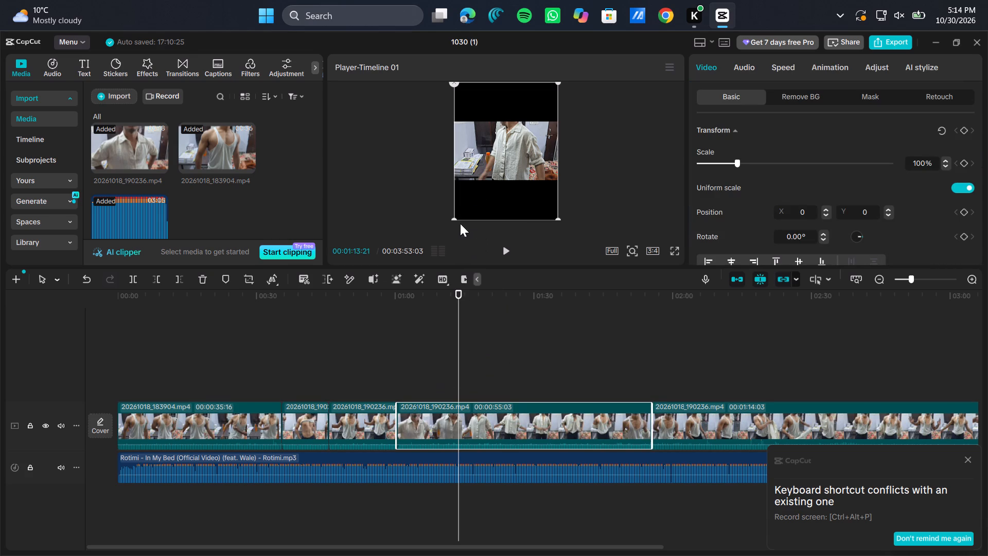
pyautogui.moveTo(452, 216); pyautogui.dragTo(384, 323)
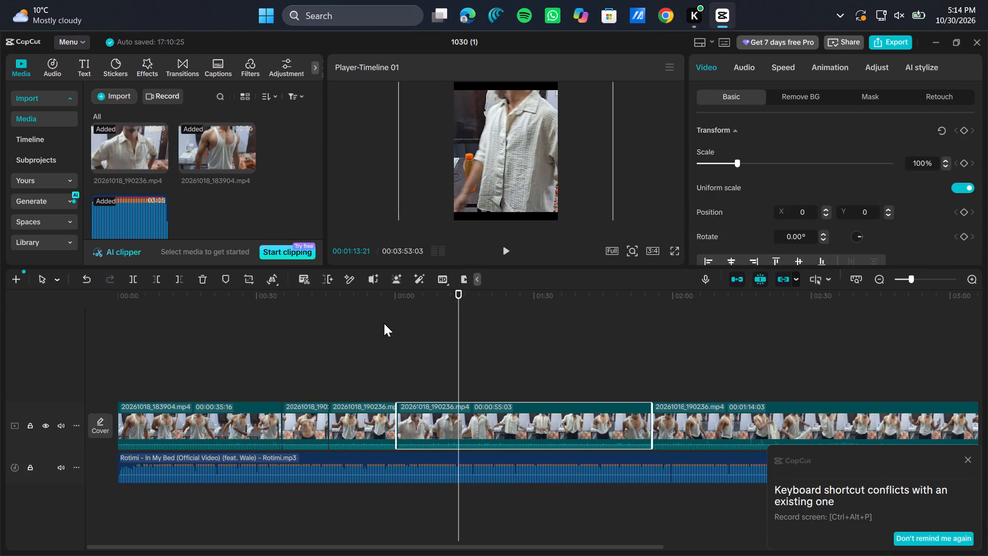
pyautogui.moveTo(384, 323); pyautogui.dragTo(377, 338)
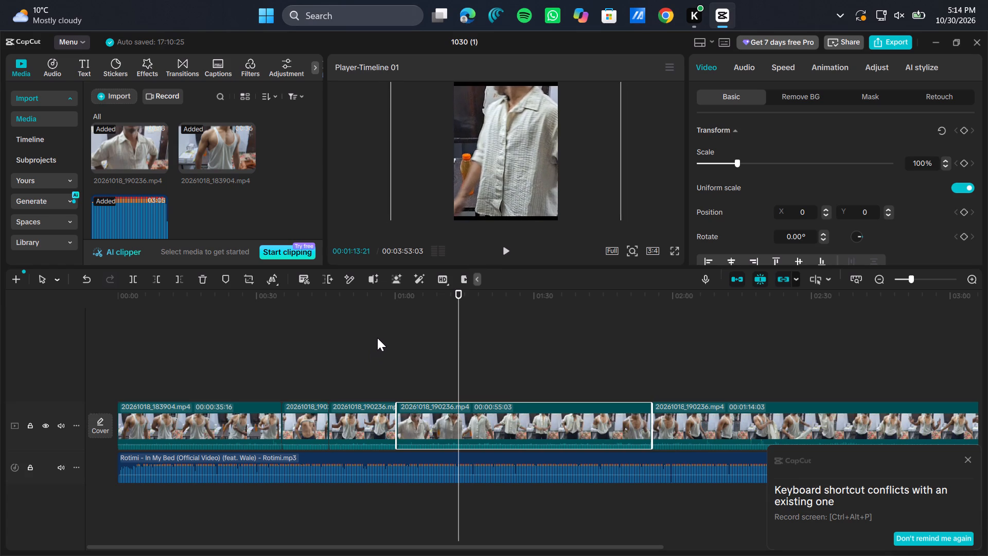
pyautogui.moveTo(377, 338); pyautogui.dragTo(369, 357)
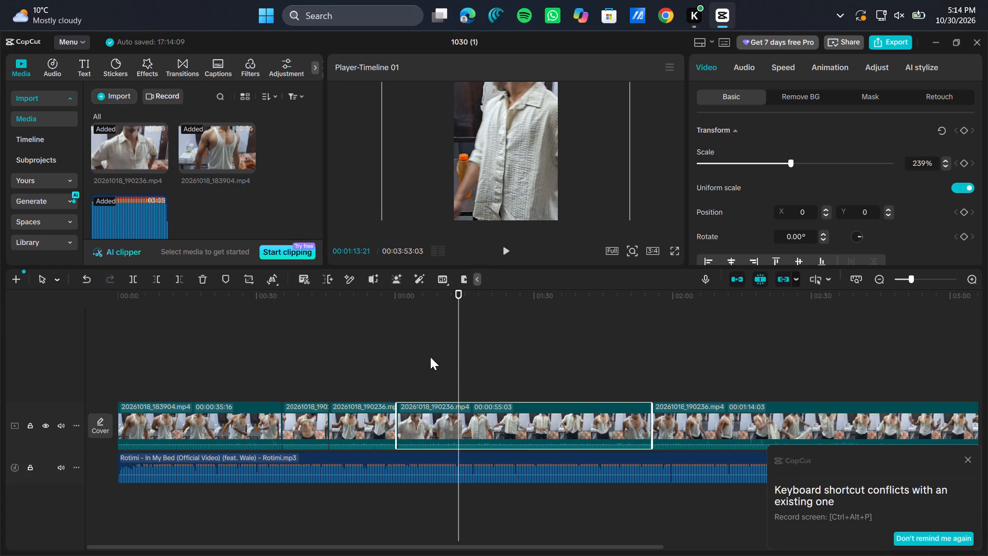
# Enlarge the first timeline clip, the 35-second segment of 20261018_183904.mp4, to 237% scale to fill the 3:4 frame.
pyautogui.moveTo(458, 349); pyautogui.dragTo(34, 469)
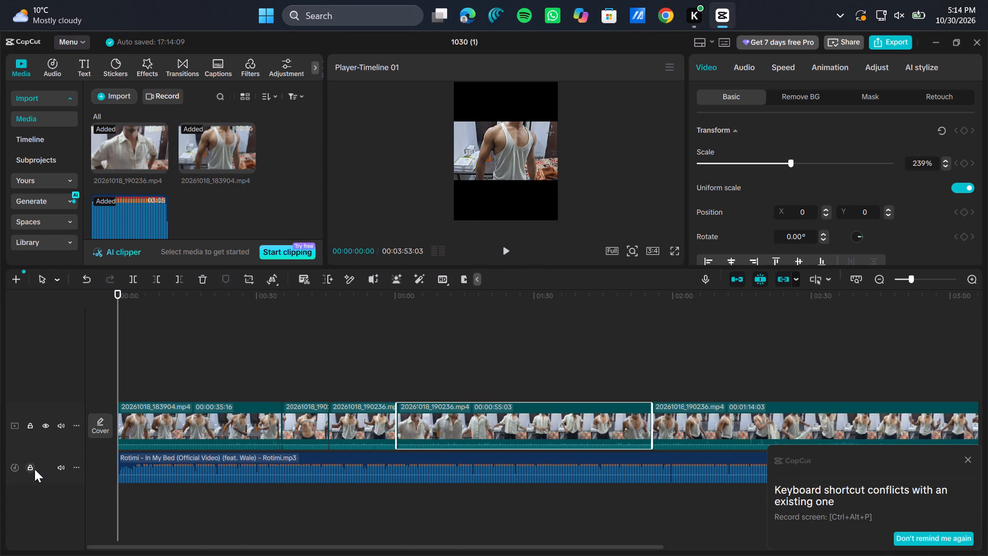
pyautogui.click(245, 370)
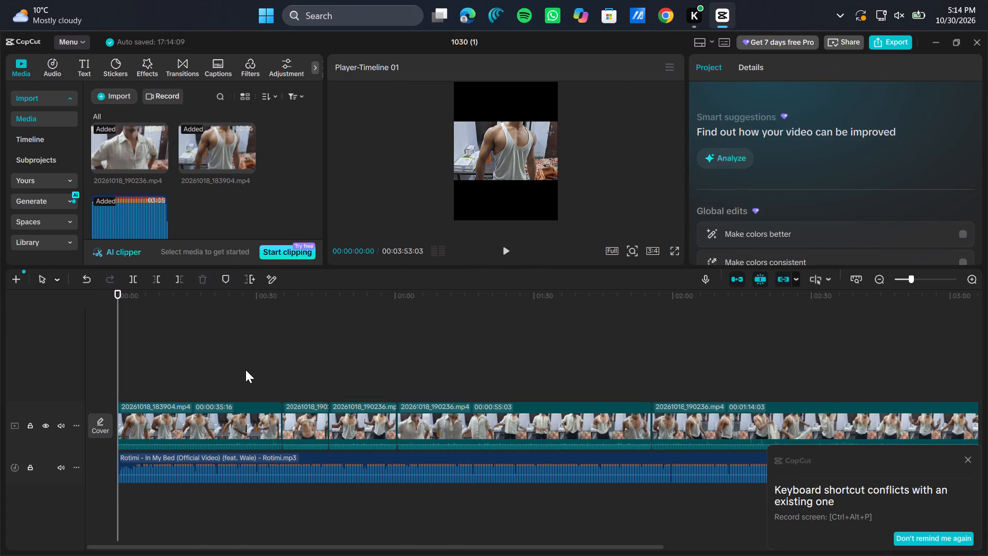
pyautogui.click(499, 171)
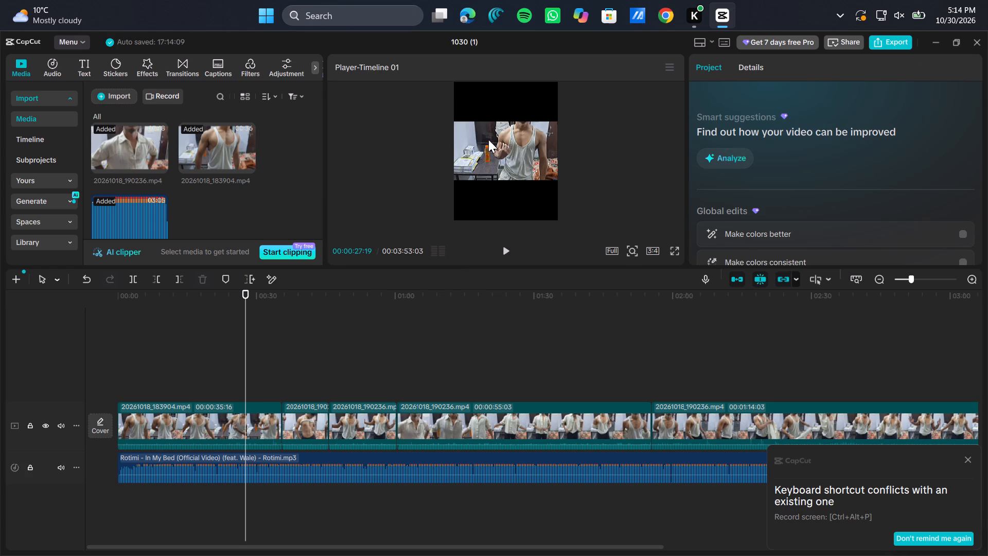
pyautogui.click(488, 137)
pyautogui.click(260, 418)
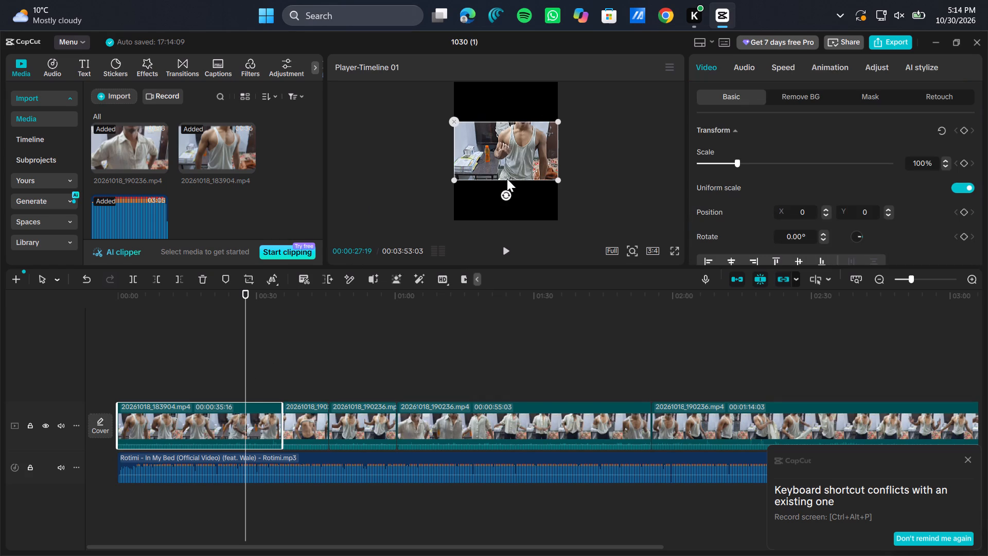
pyautogui.moveTo(453, 177); pyautogui.dragTo(416, 275)
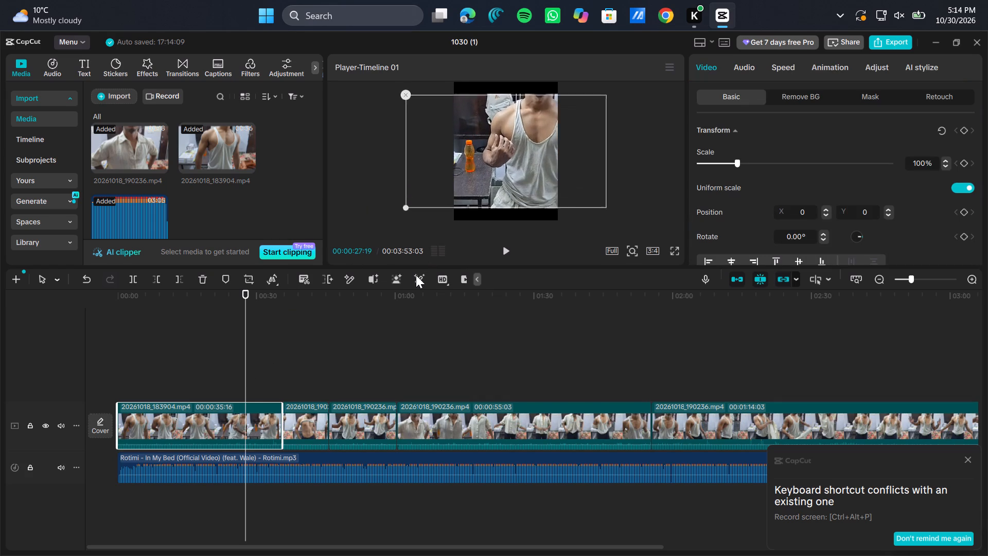
pyautogui.moveTo(416, 275); pyautogui.dragTo(403, 301)
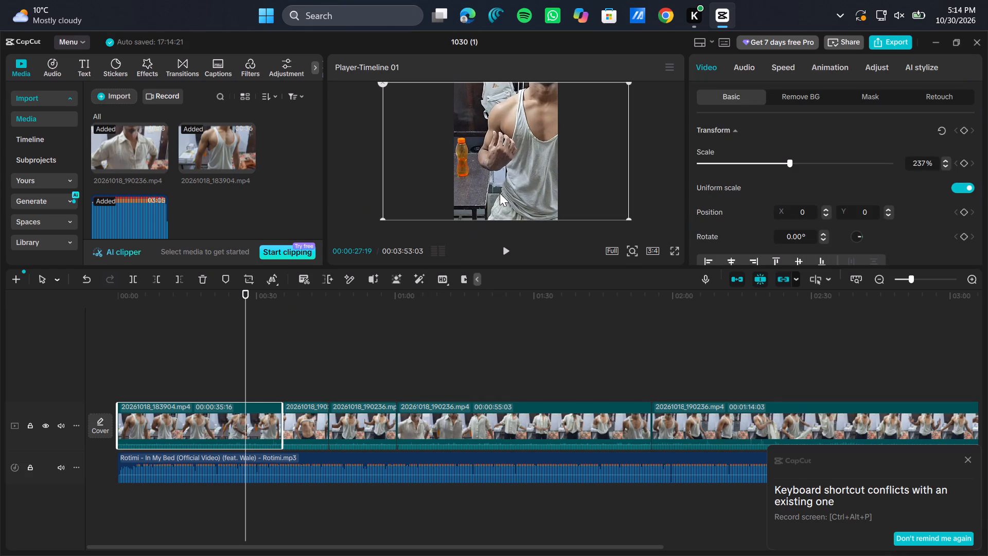
# Shift the enlarged first clip horizontally to position X -766, Y 0 so the person is centred in the frame.
pyautogui.moveTo(500, 193); pyautogui.dragTo(478, 193)
pyautogui.moveTo(525, 169); pyautogui.dragTo(495, 175)
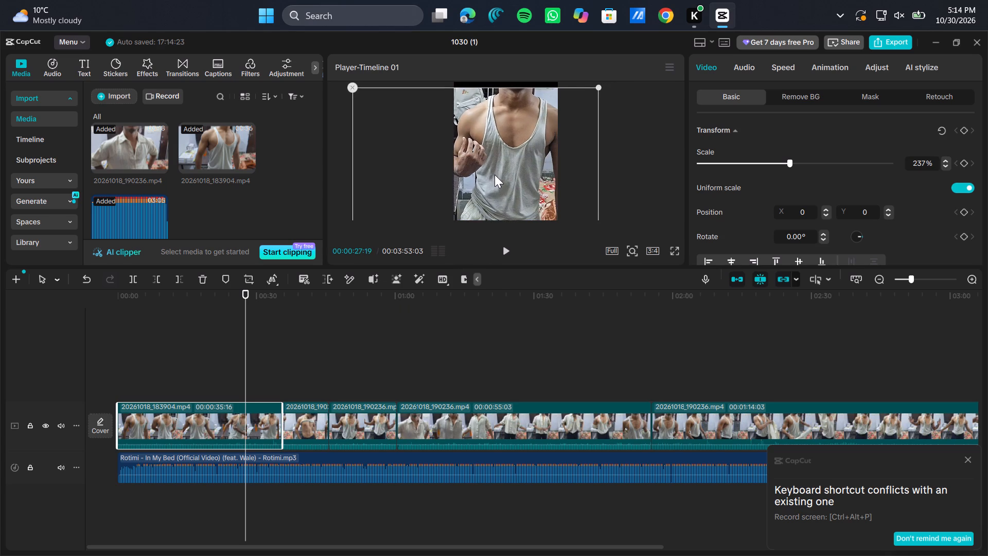
pyautogui.moveTo(495, 175); pyautogui.dragTo(498, 167)
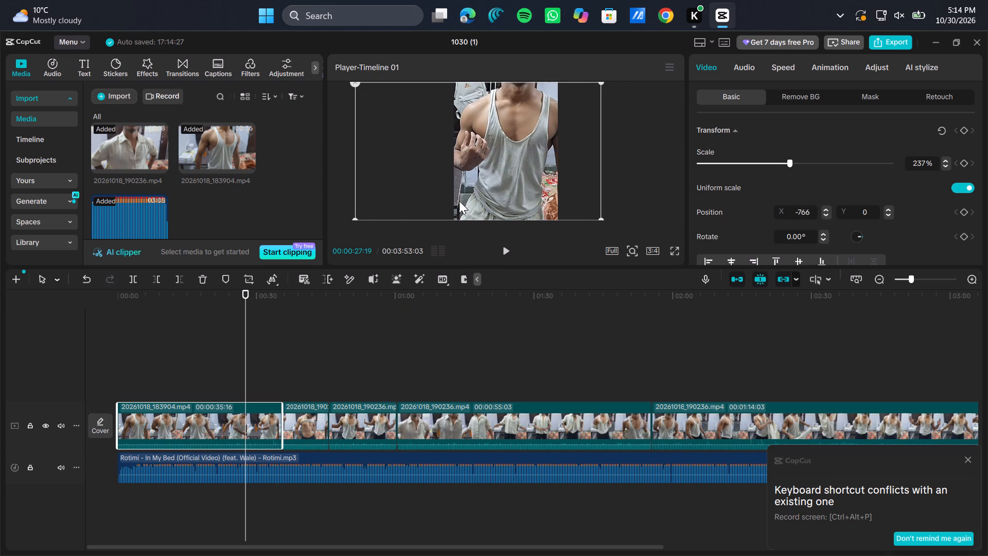
# Play the timeline from the beginning to check the first clip's framing, and try to dismiss the shortcut-conflict notification.
pyautogui.moveTo(246, 331); pyautogui.dragTo(93, 384)
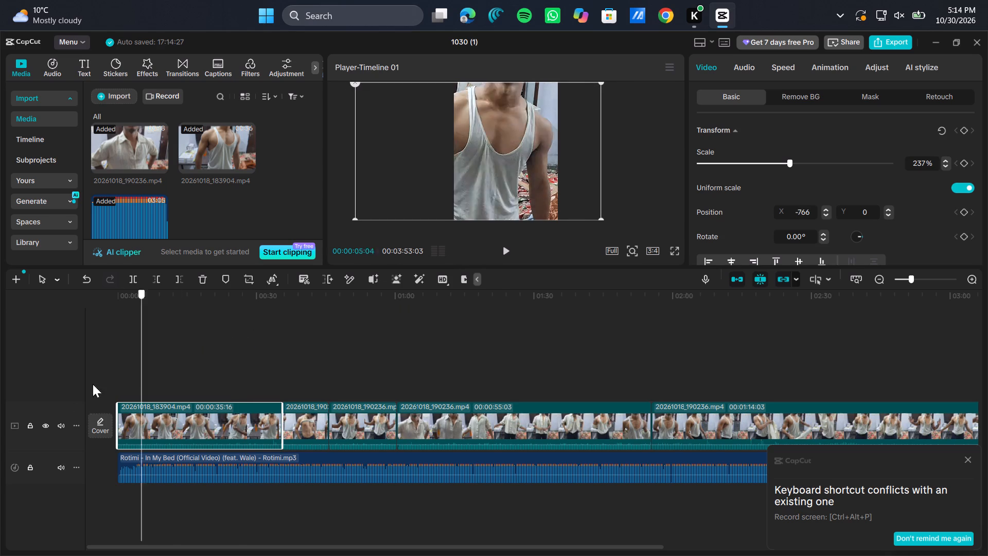
pyautogui.moveTo(93, 384); pyautogui.dragTo(45, 408)
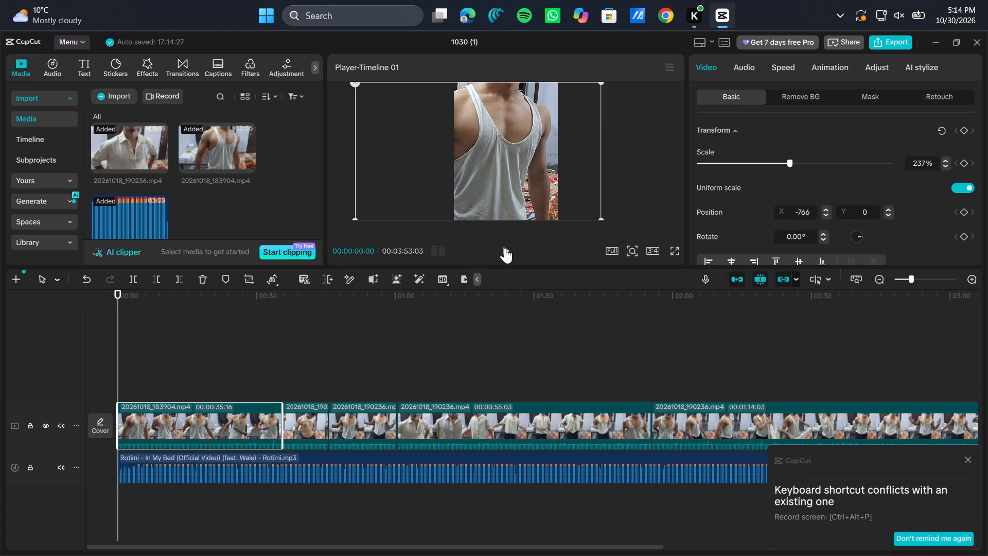
pyautogui.click(505, 248)
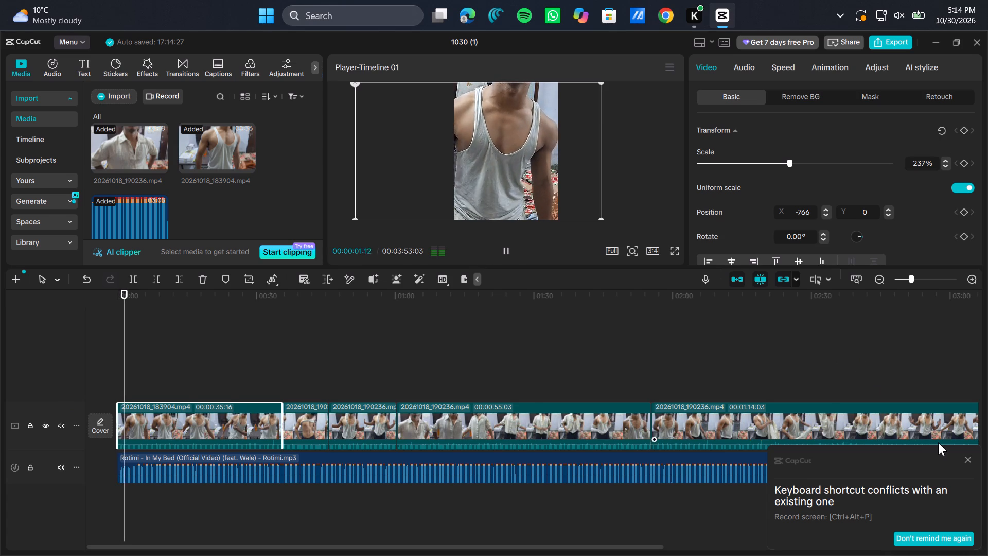
pyautogui.click(973, 462)
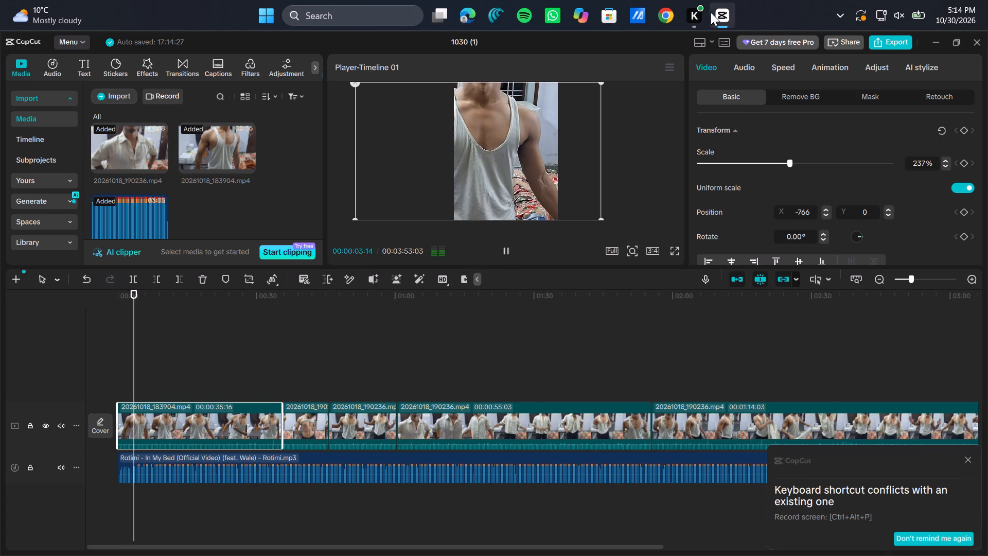
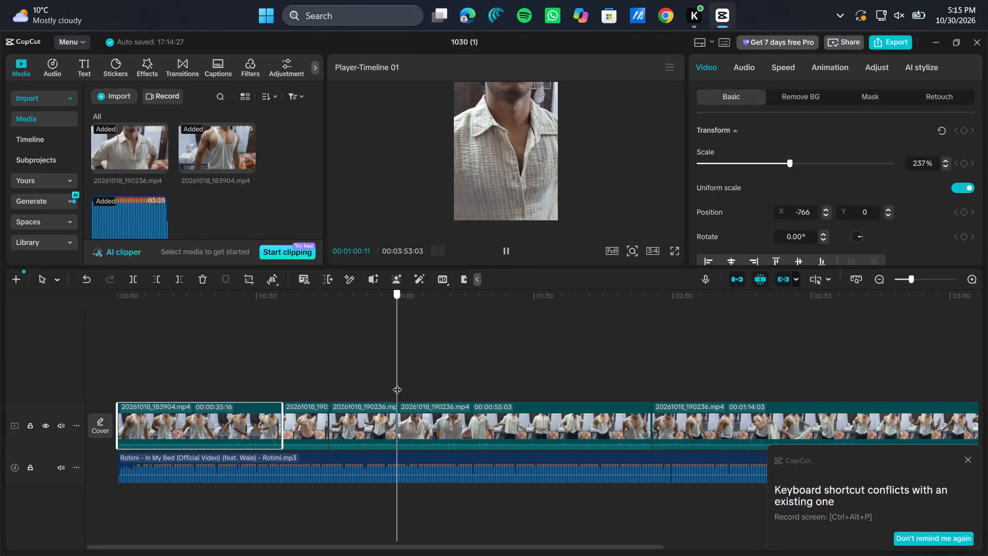
# Split the 55-second 20261018_190236.mp4 clip at 00:01:13:27 and move its first part to directly after the opening clip.
pyautogui.click(134, 279)
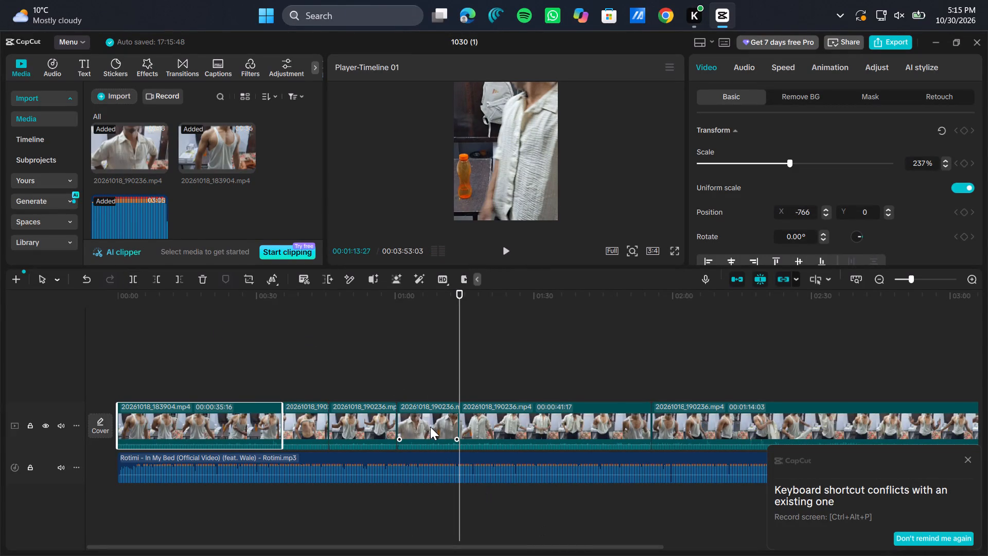
pyautogui.moveTo(430, 427); pyautogui.dragTo(279, 421)
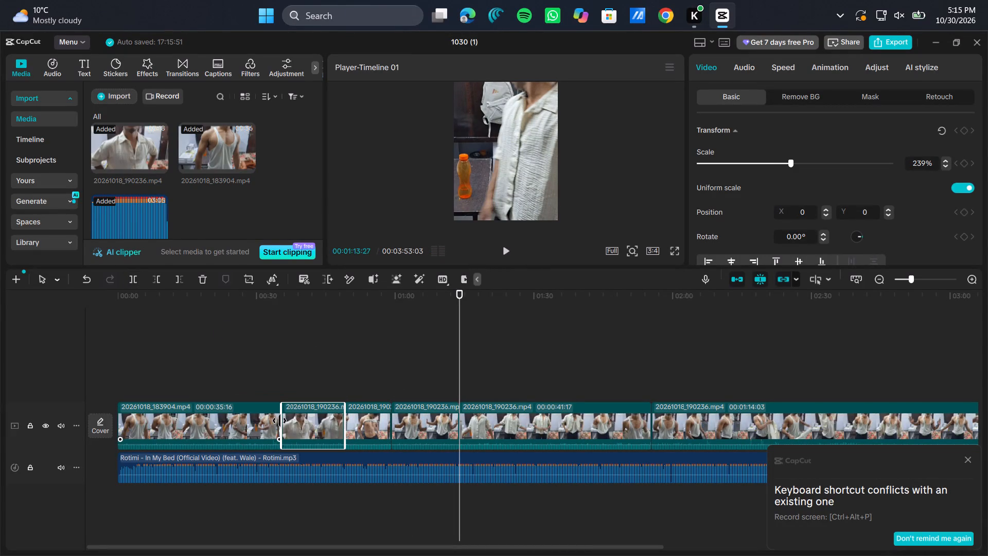
# Split the opening 20261018_183904.mp4 clip at 00:00:22:18 and move its second part to the start of the timeline.
pyautogui.click(226, 371)
pyautogui.click(226, 371)
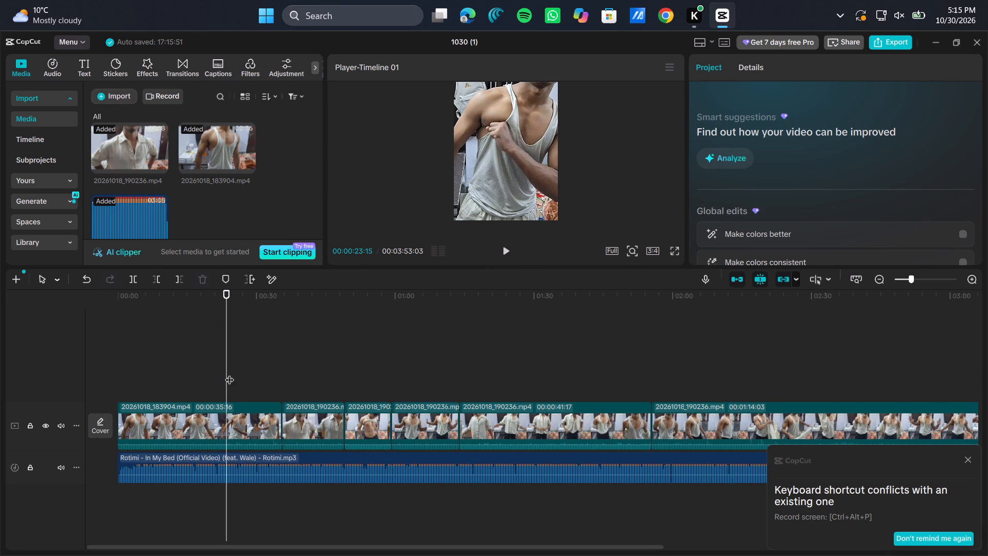
pyautogui.click(223, 371)
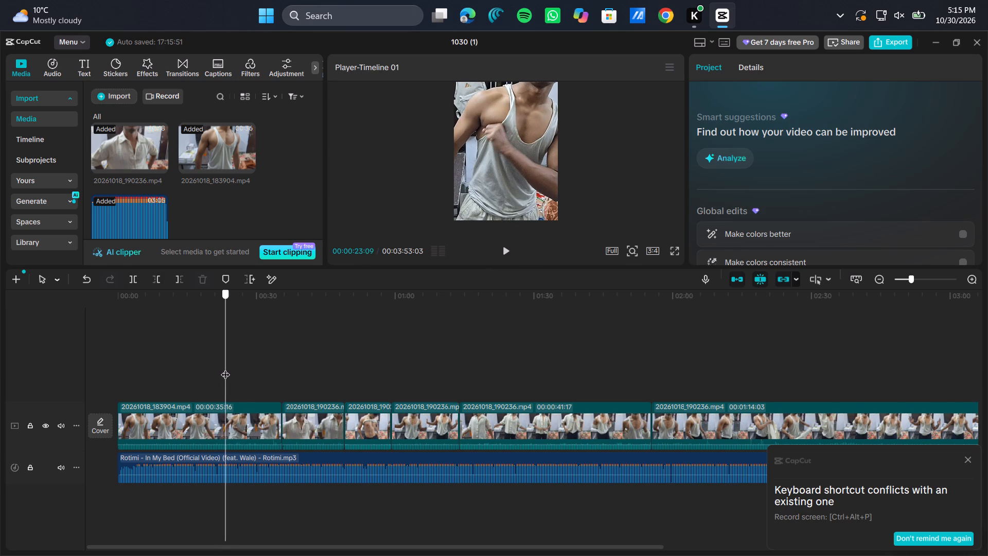
pyautogui.click(225, 337)
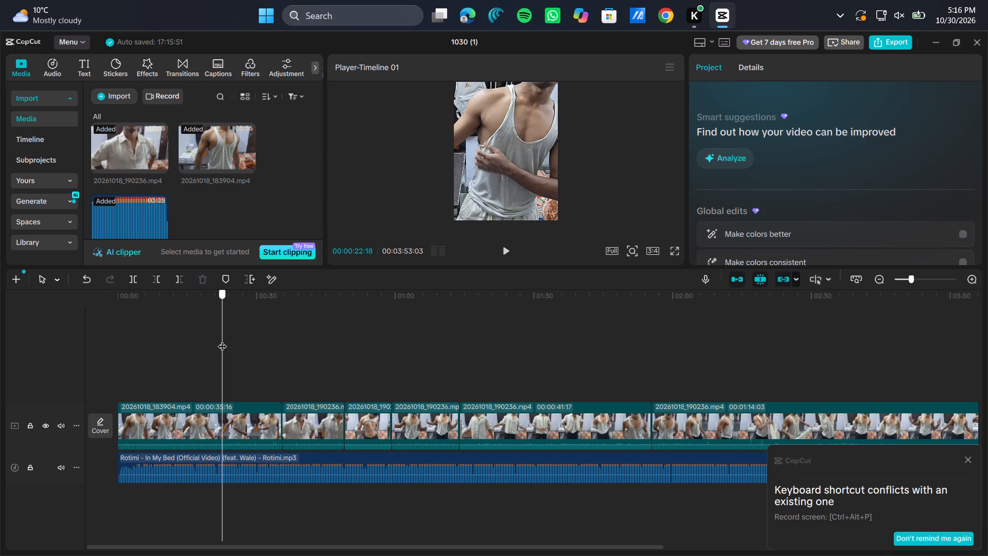
pyautogui.click(134, 280)
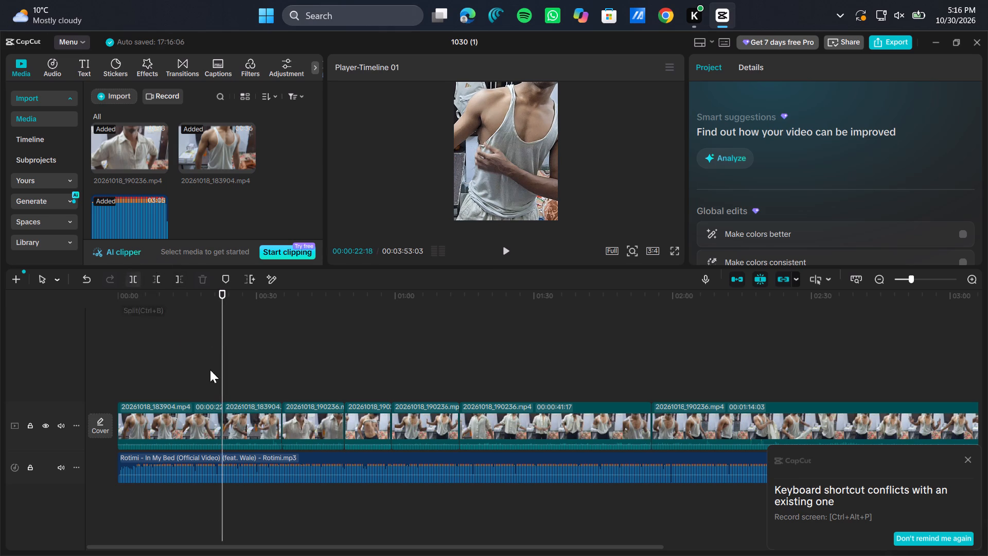
pyautogui.moveTo(246, 416); pyautogui.dragTo(108, 416)
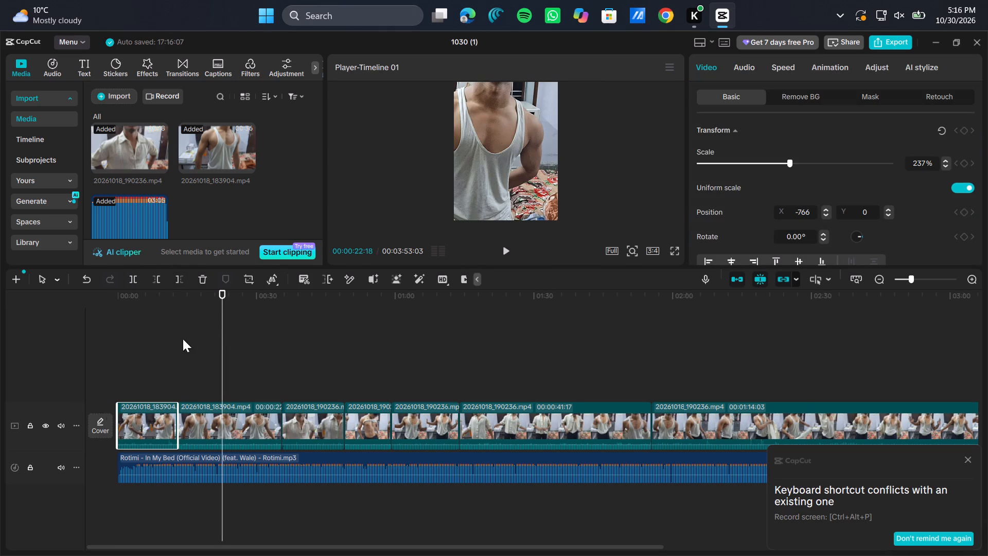
# Play the timeline from the beginning to check the rearranged opening clips.
pyautogui.moveTo(224, 316); pyautogui.dragTo(0, 401)
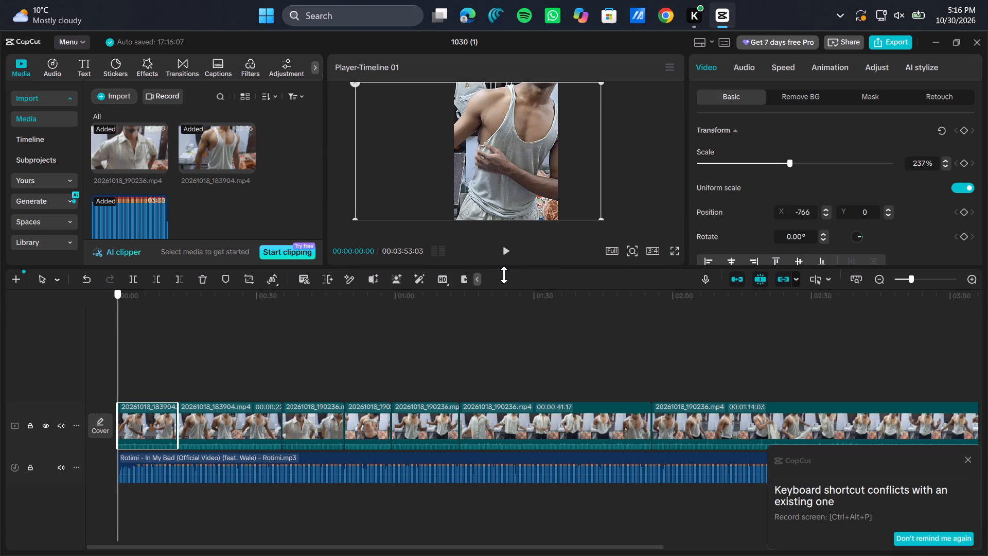
pyautogui.click(506, 253)
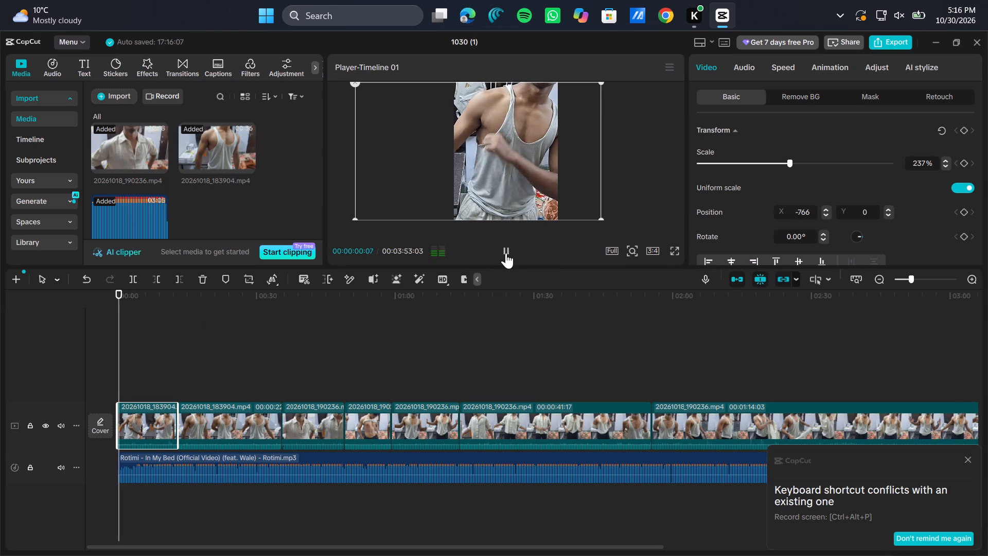
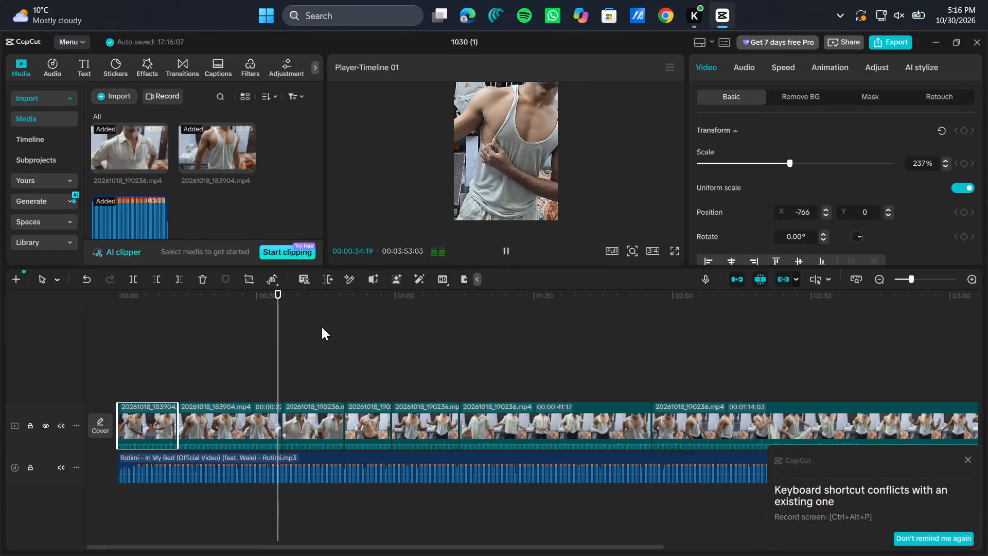
# Split the second 20261018_183904.mp4 clip on the timeline at 00:00:19:12.
pyautogui.moveTo(283, 324); pyautogui.dragTo(222, 392)
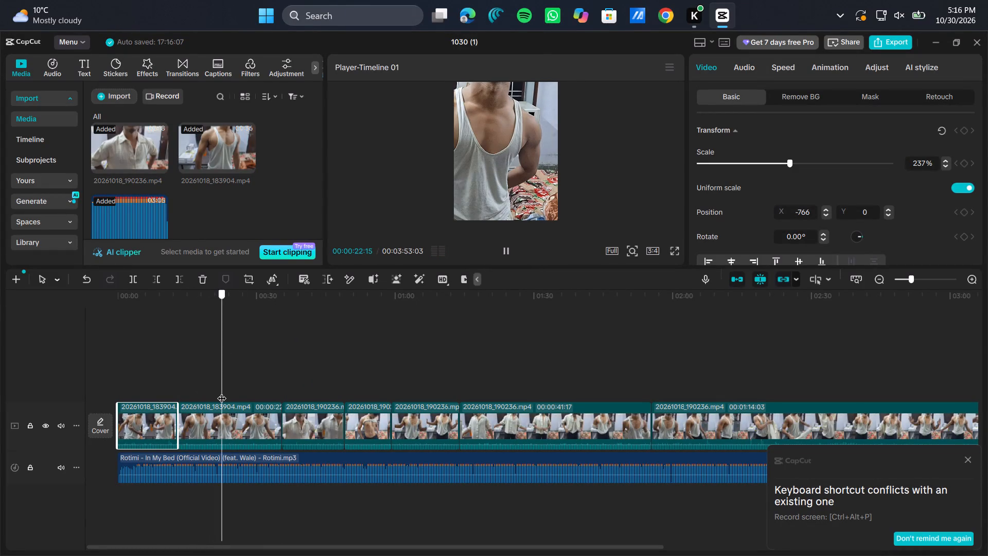
pyautogui.moveTo(222, 392); pyautogui.dragTo(207, 396)
pyautogui.click(511, 154)
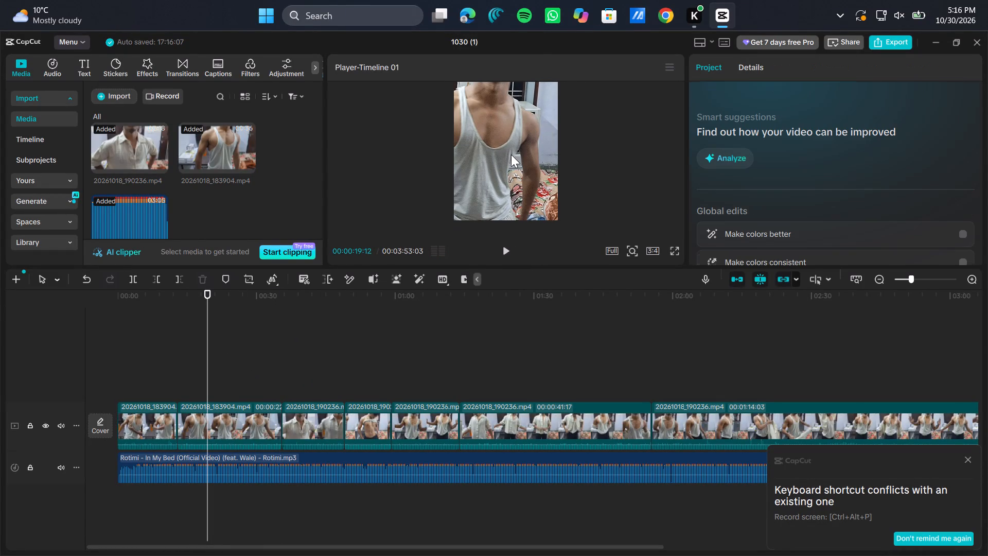
pyautogui.click(249, 419)
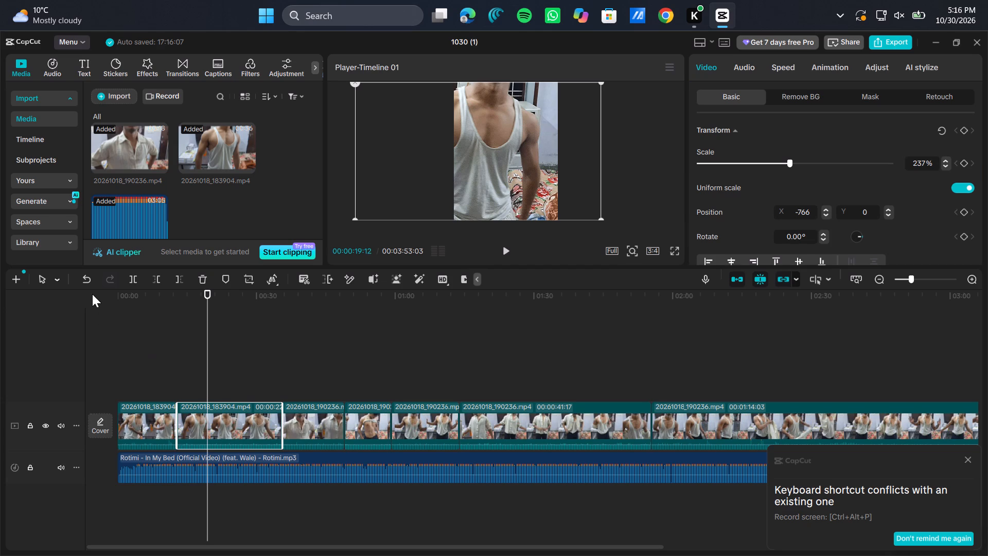
pyautogui.click(131, 279)
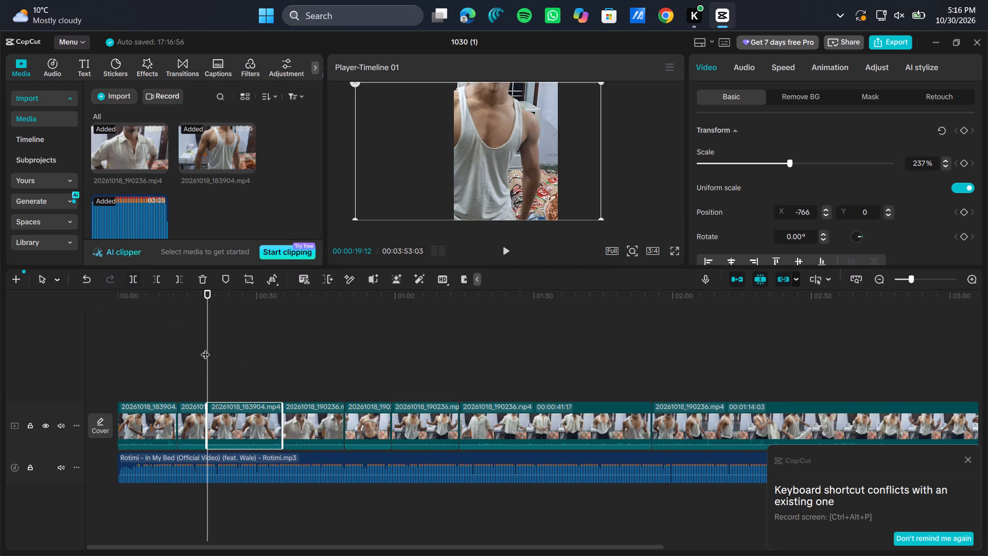
# Split the newly cut second part of that clip at 00:00:27:12 and move its first piece to directly after the opening clip.
pyautogui.moveTo(205, 349); pyautogui.dragTo(251, 345)
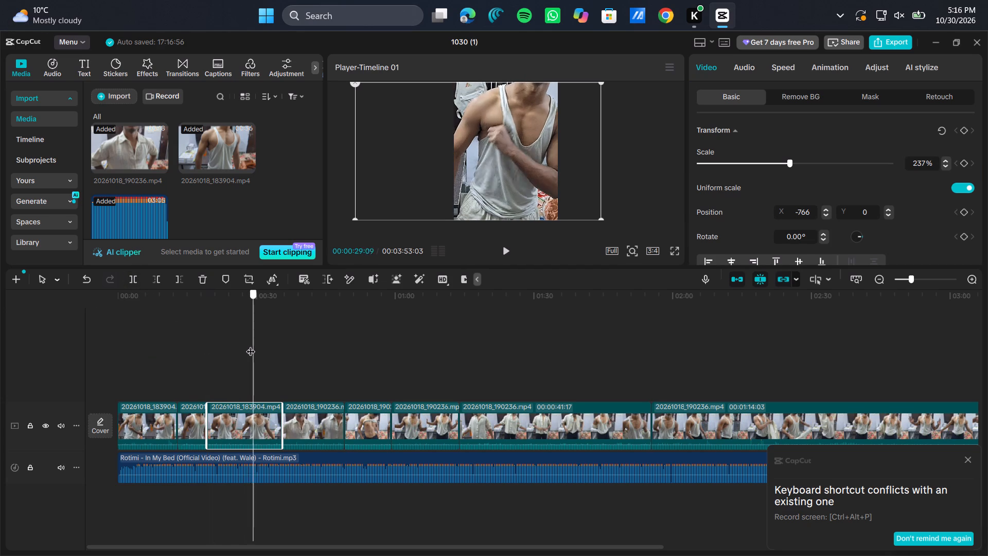
pyautogui.moveTo(251, 345); pyautogui.dragTo(244, 346)
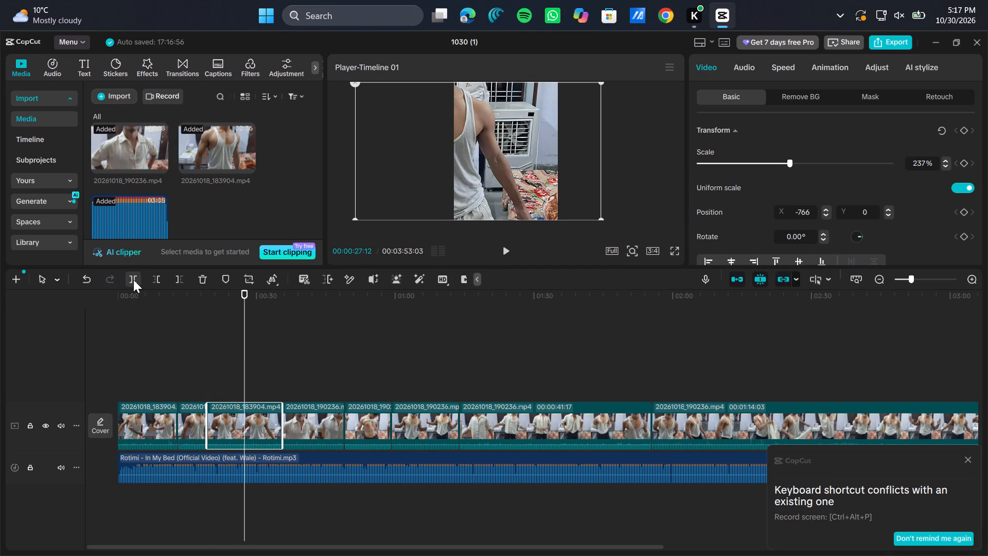
pyautogui.click(133, 280)
pyautogui.moveTo(232, 409); pyautogui.dragTo(194, 407)
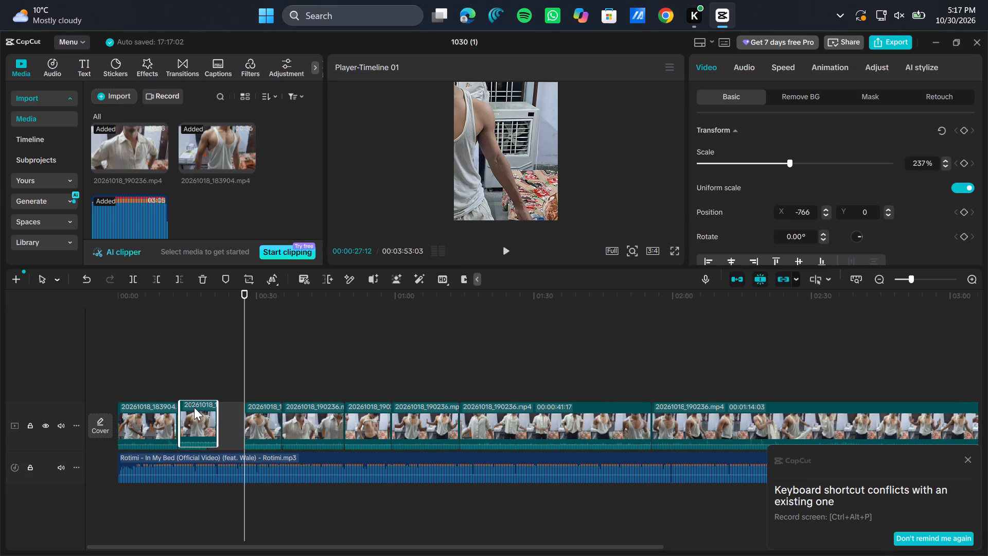
pyautogui.moveTo(194, 407); pyautogui.dragTo(184, 410)
# Reframe the moved second segment so the person's back is centred in the 3:4 frame, at position X 178, Y 0.
pyautogui.click(186, 380)
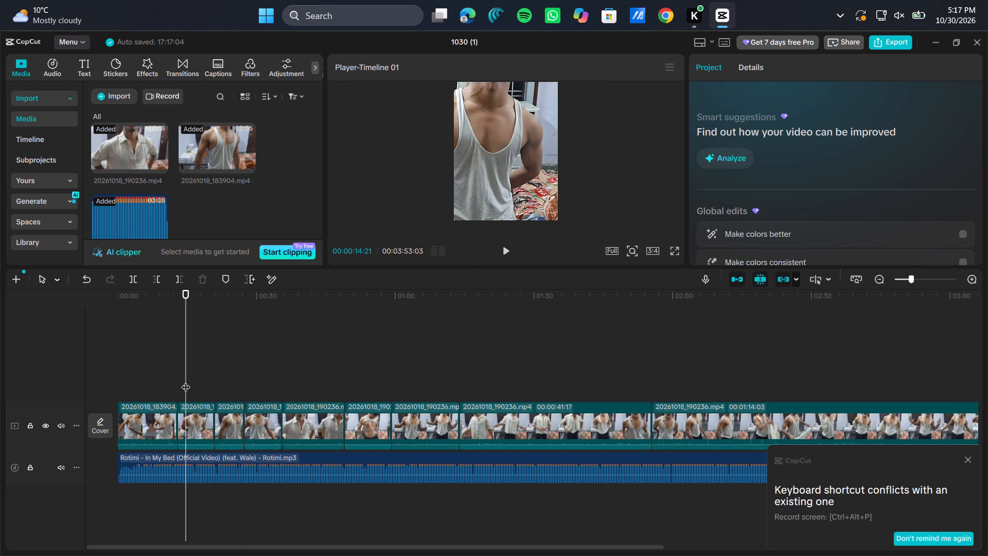
pyautogui.click(203, 421)
pyautogui.moveTo(492, 180); pyautogui.dragTo(532, 175)
pyautogui.moveTo(519, 178); pyautogui.dragTo(509, 194)
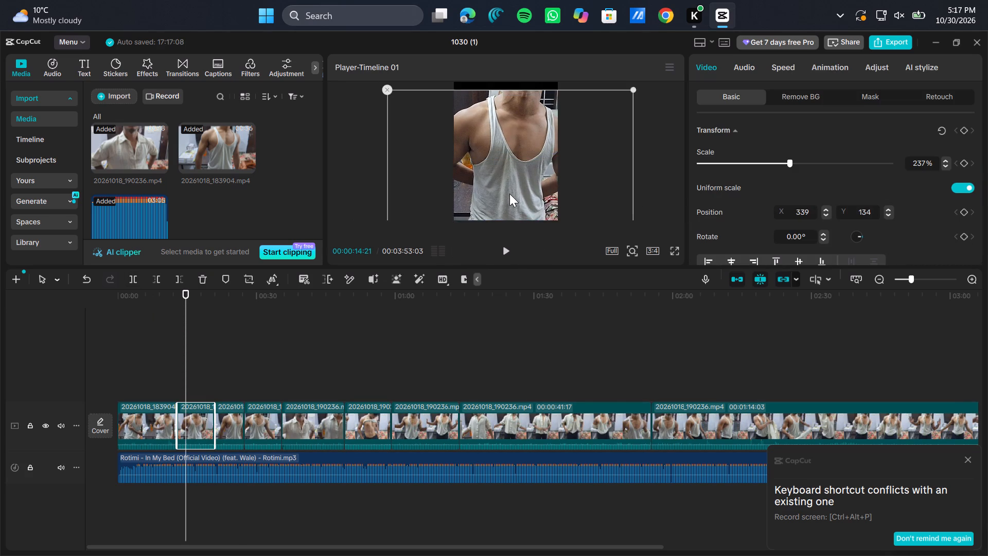
pyautogui.moveTo(509, 194); pyautogui.dragTo(514, 183)
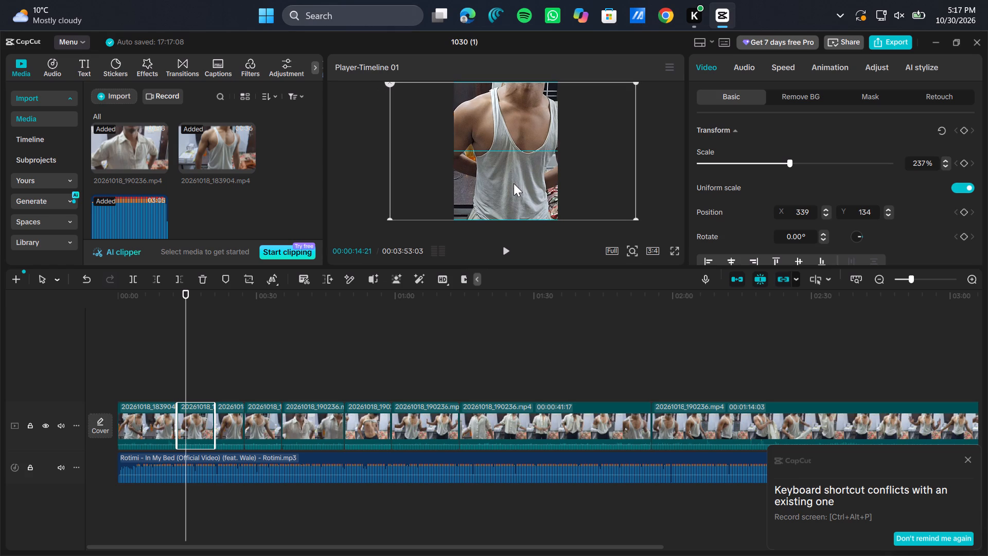
pyautogui.moveTo(514, 183); pyautogui.dragTo(513, 183)
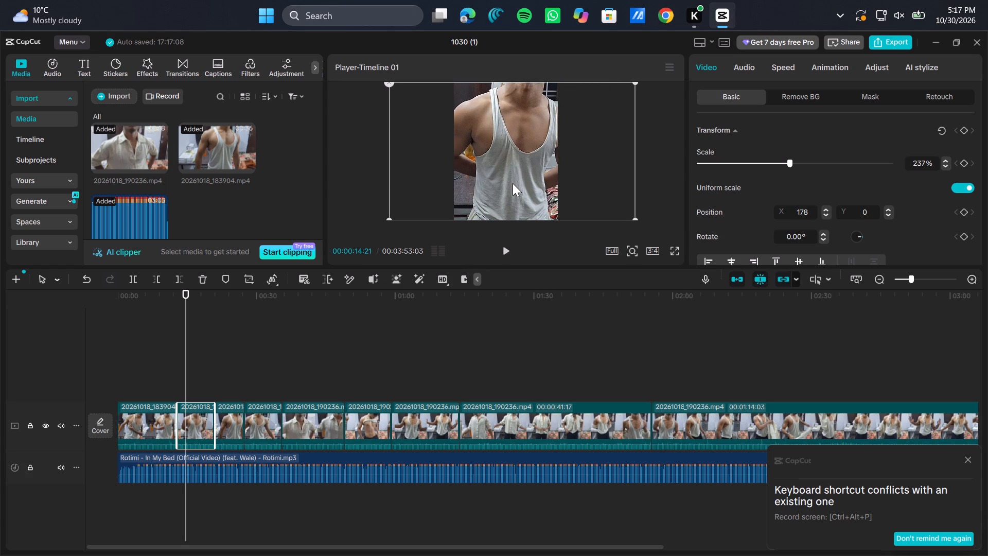
# Play the timeline from the beginning to check the reordered and reframed opening segments.
pyautogui.moveTo(187, 339); pyautogui.dragTo(78, 391)
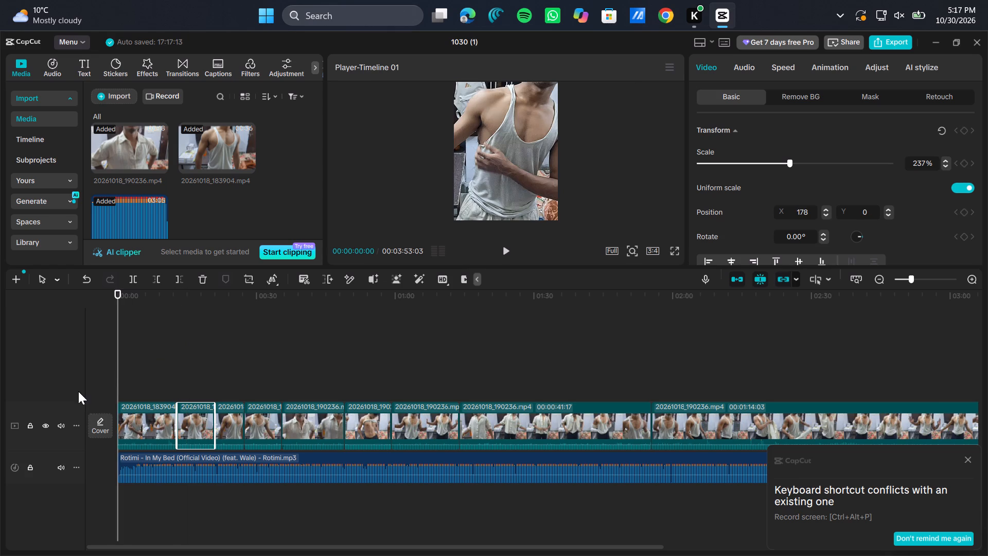
pyautogui.click(504, 250)
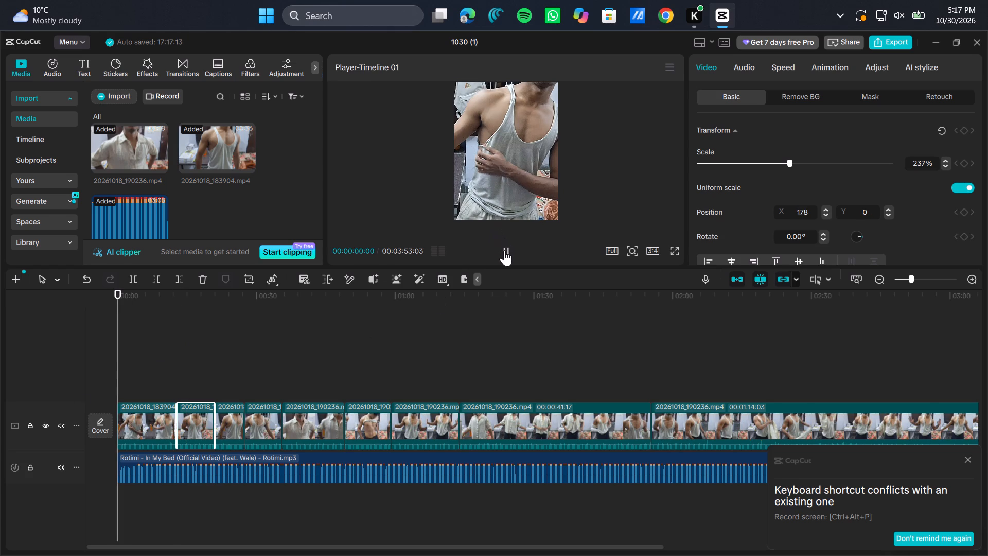
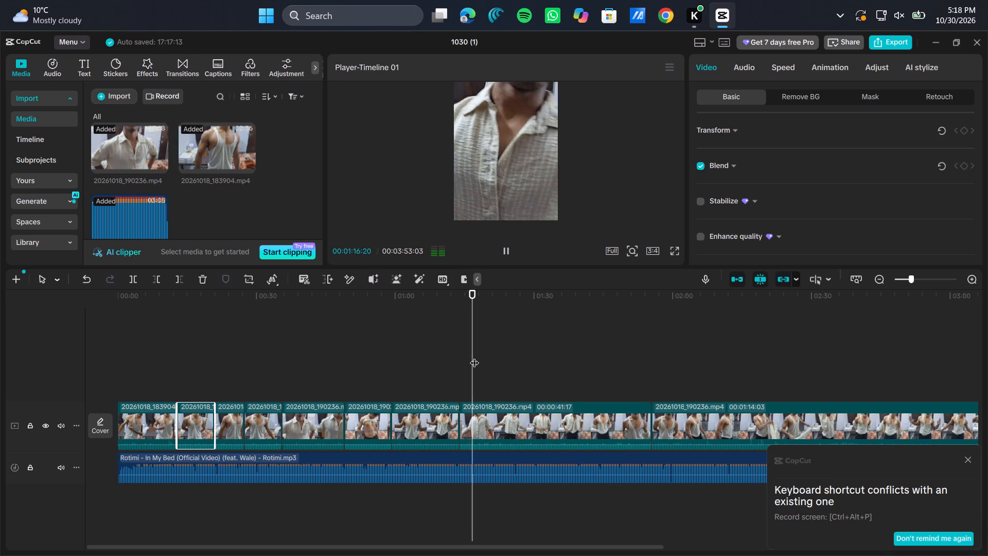
# Move the 20261018_190236.mp4 segment at 00:01:04:00 on the timeline to directly after the opening 20261018_183904.mp4 clip.
pyautogui.moveTo(474, 356); pyautogui.dragTo(414, 351)
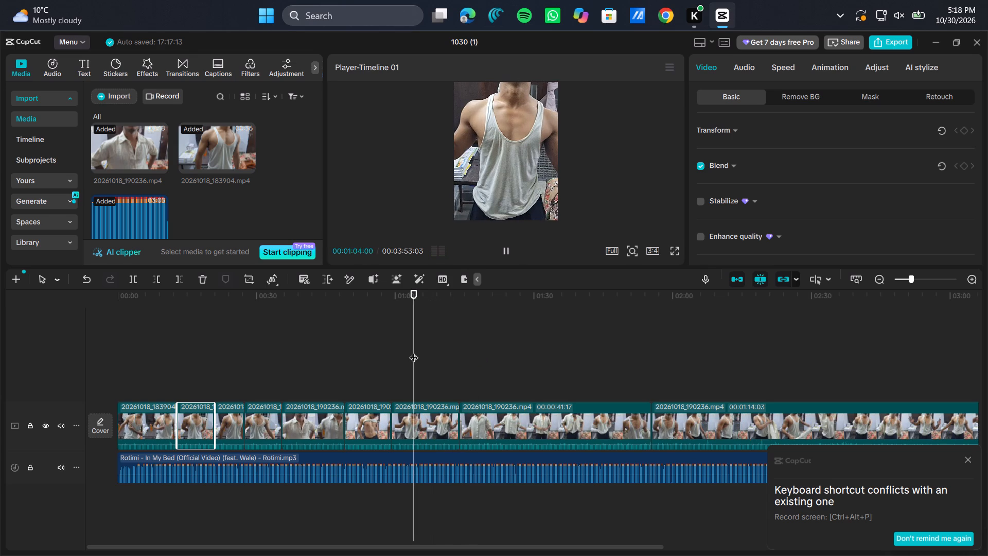
pyautogui.moveTo(440, 413); pyautogui.dragTo(138, 407)
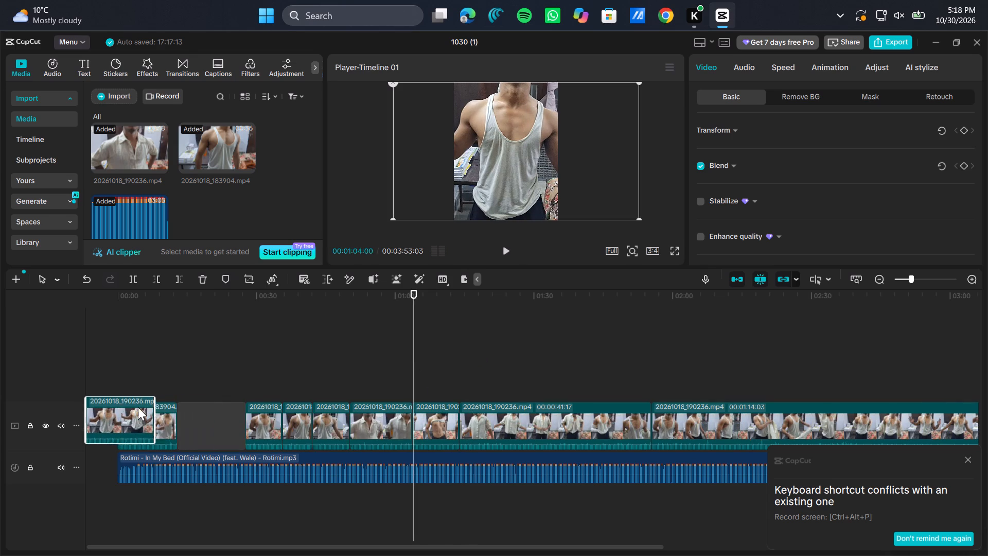
pyautogui.moveTo(138, 407); pyautogui.dragTo(225, 410)
pyautogui.moveTo(245, 415); pyautogui.dragTo(169, 415)
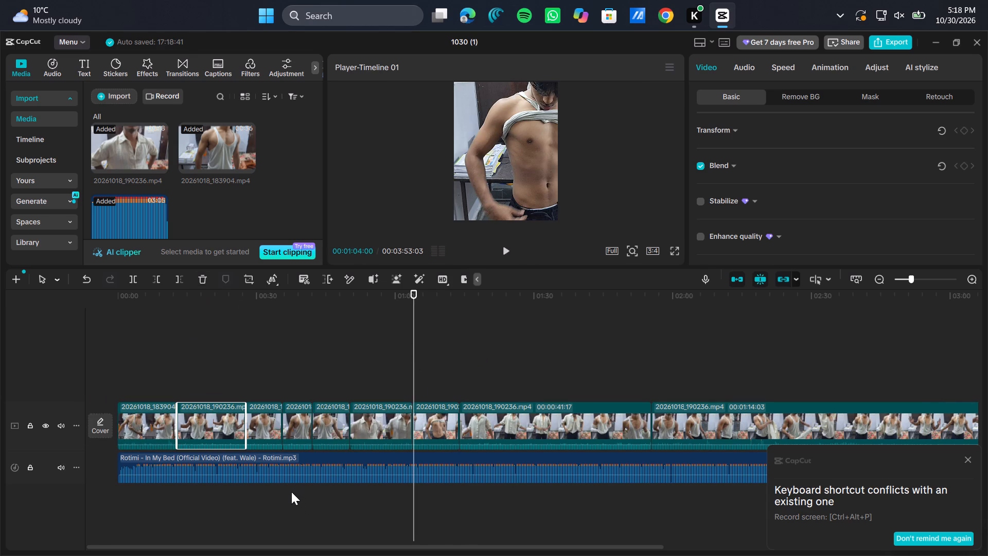
# Auto-mark the beats on the Rotimi - In My Bed audio track using the Beats 1 option.
pyautogui.click(269, 476)
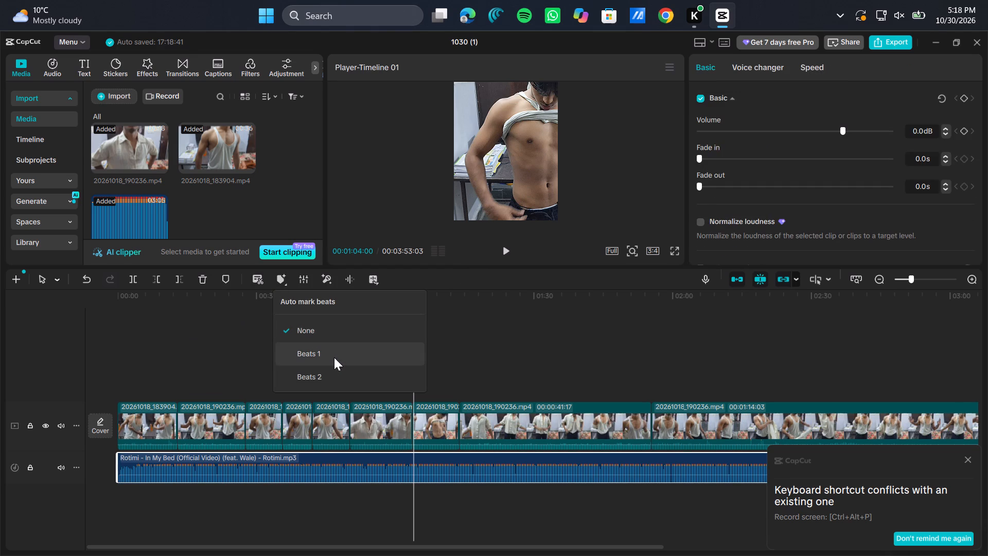
pyautogui.click(334, 357)
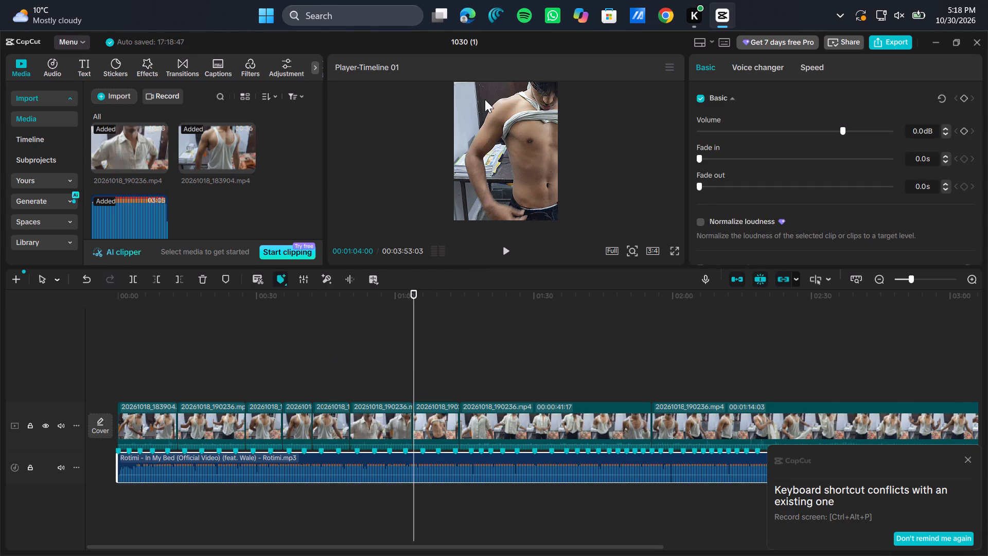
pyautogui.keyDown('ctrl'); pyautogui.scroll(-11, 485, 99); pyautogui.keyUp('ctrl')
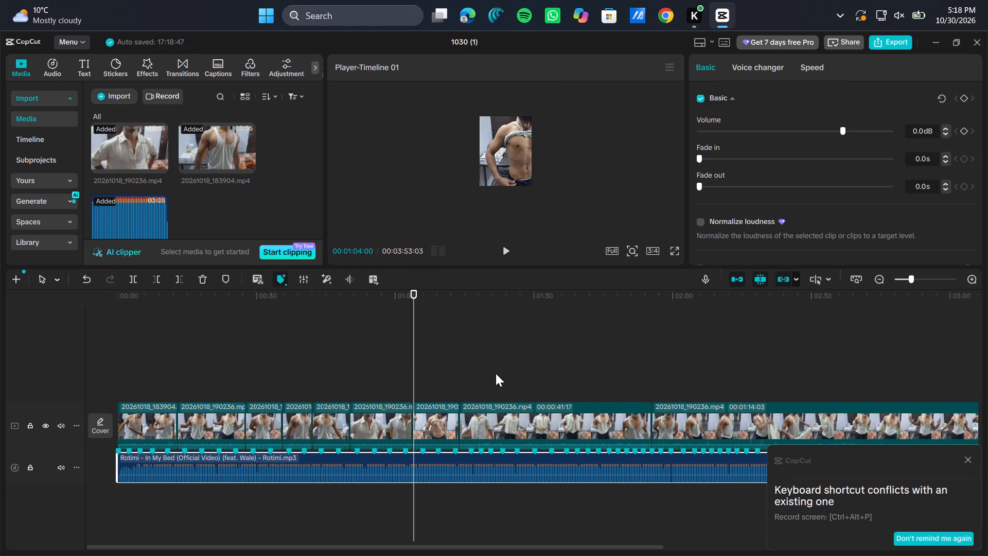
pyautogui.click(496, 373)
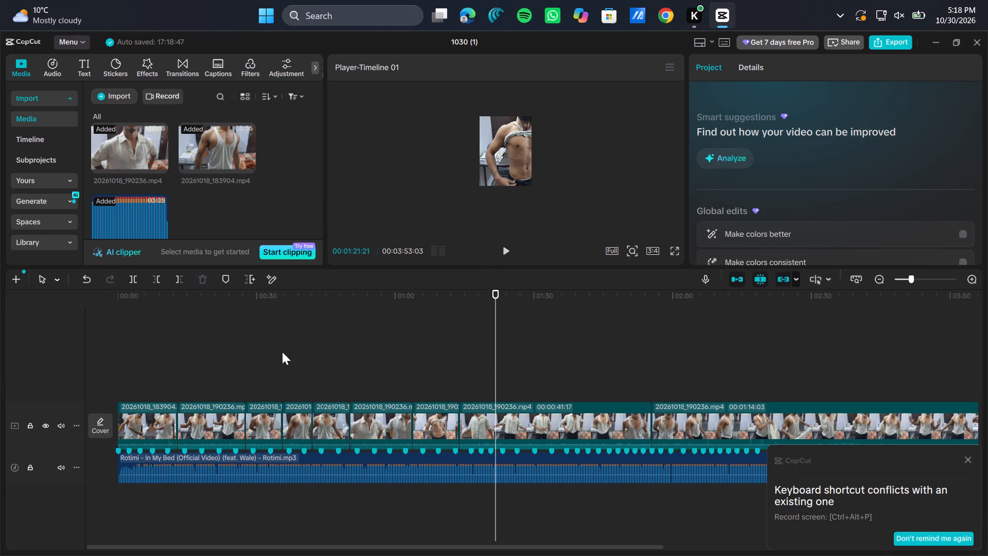
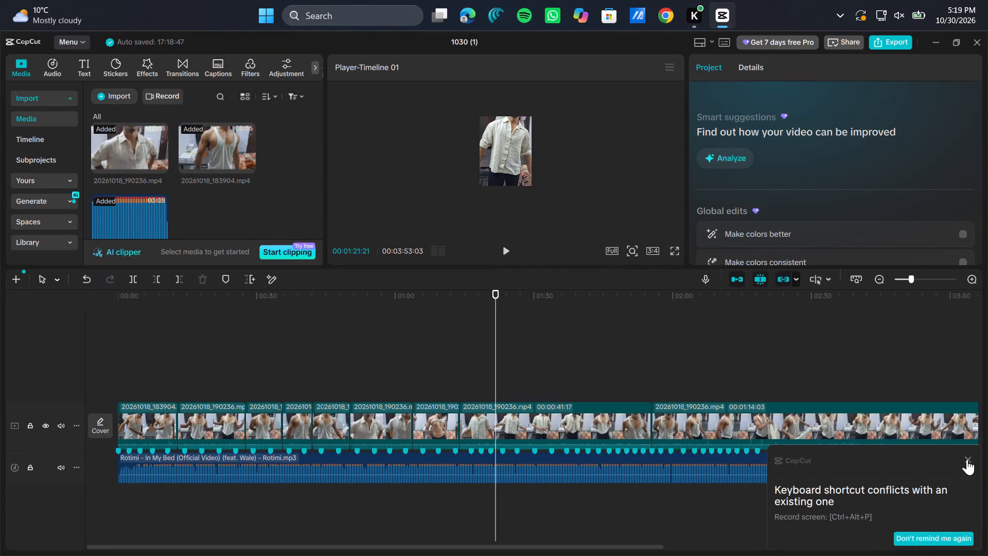
# Split the 20261018_190236.mp4 segment on the video track at 00:01:23:07.
pyautogui.click(967, 459)
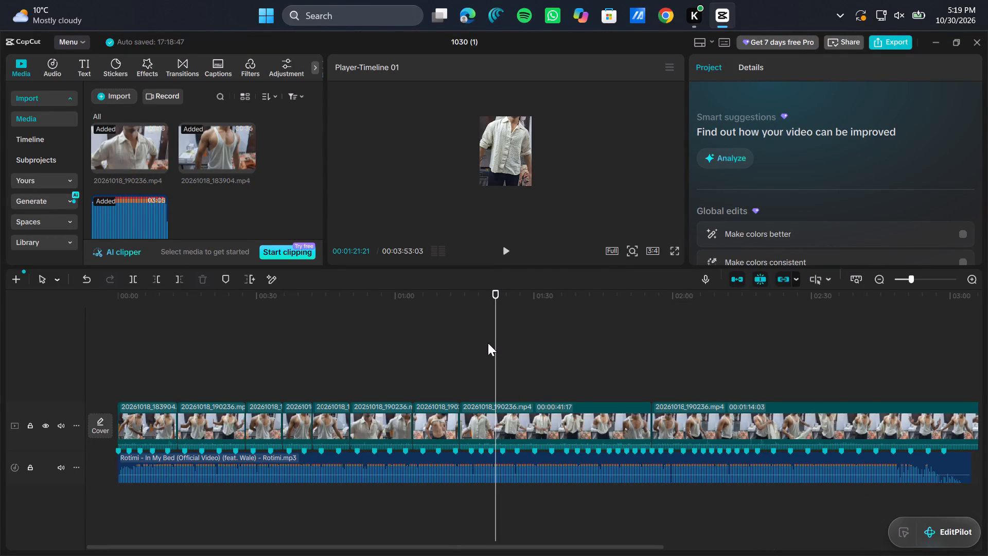
pyautogui.moveTo(493, 341); pyautogui.dragTo(500, 344)
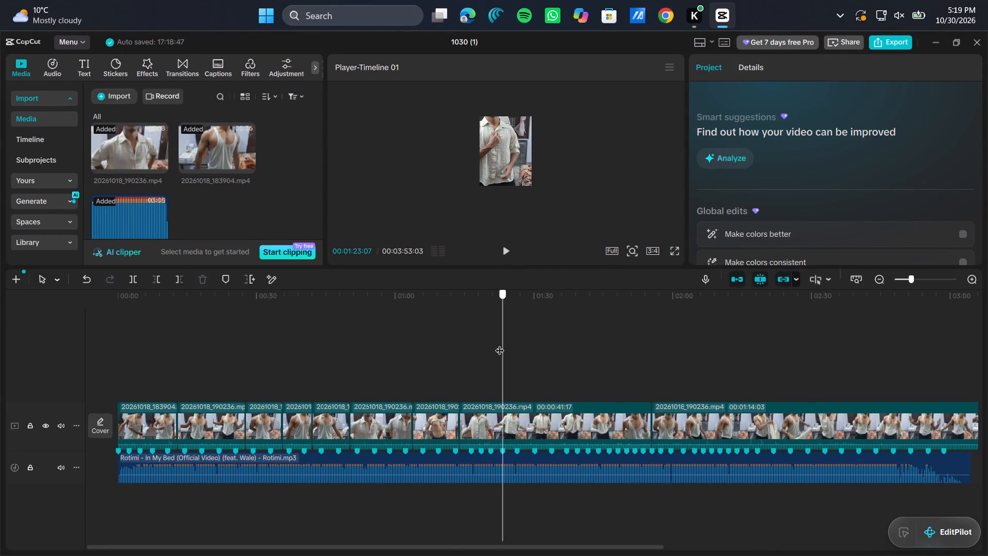
pyautogui.moveTo(500, 344); pyautogui.dragTo(503, 343)
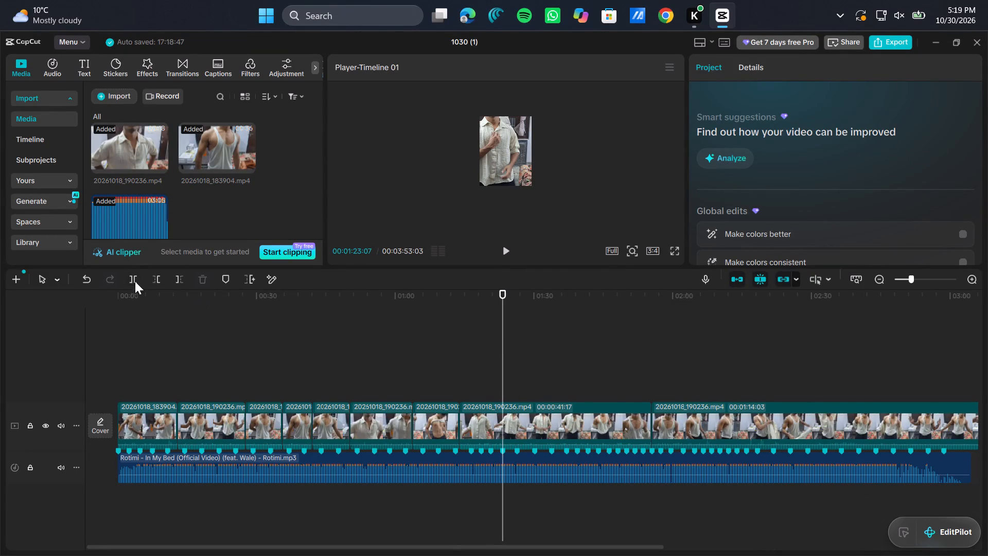
pyautogui.click(133, 277)
# Move the short segment just before the 00:01:23:07 cut to third place on the video track, directly after the second segment.
pyautogui.moveTo(478, 410); pyautogui.dragTo(429, 407)
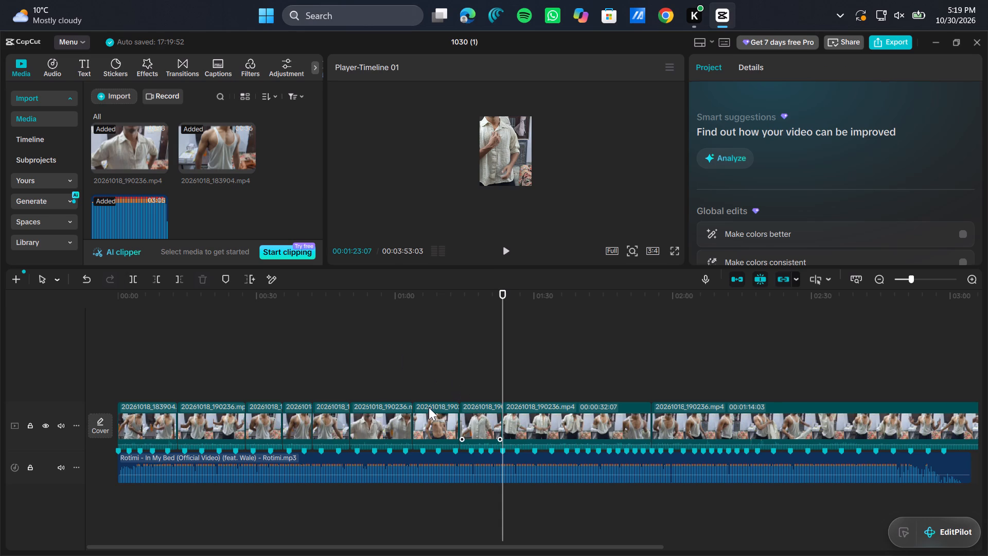
pyautogui.moveTo(429, 407); pyautogui.dragTo(248, 405)
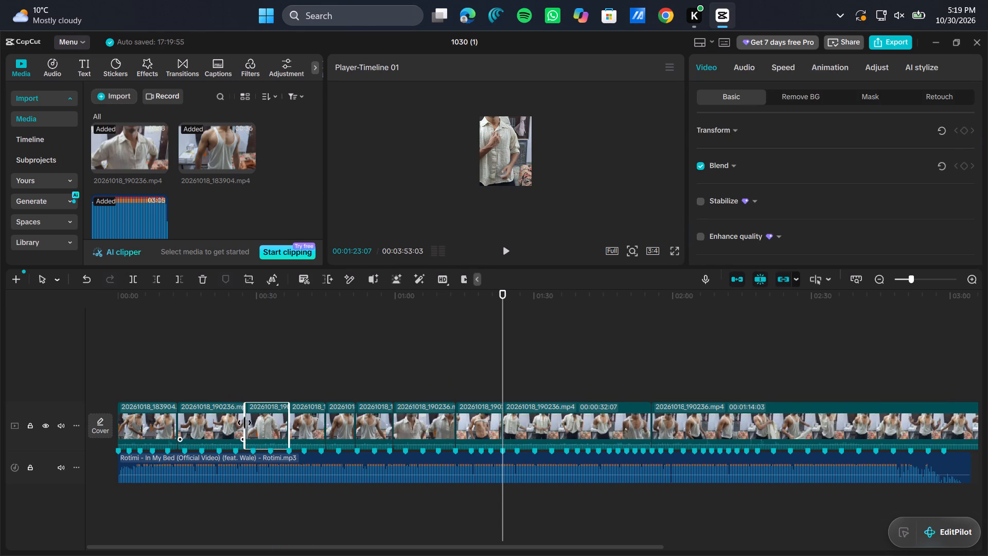
# Extend the start of the third segment earlier in two passes, each by about two seconds, to bring in preceding footage.
pyautogui.moveTo(244, 423); pyautogui.dragTo(239, 423)
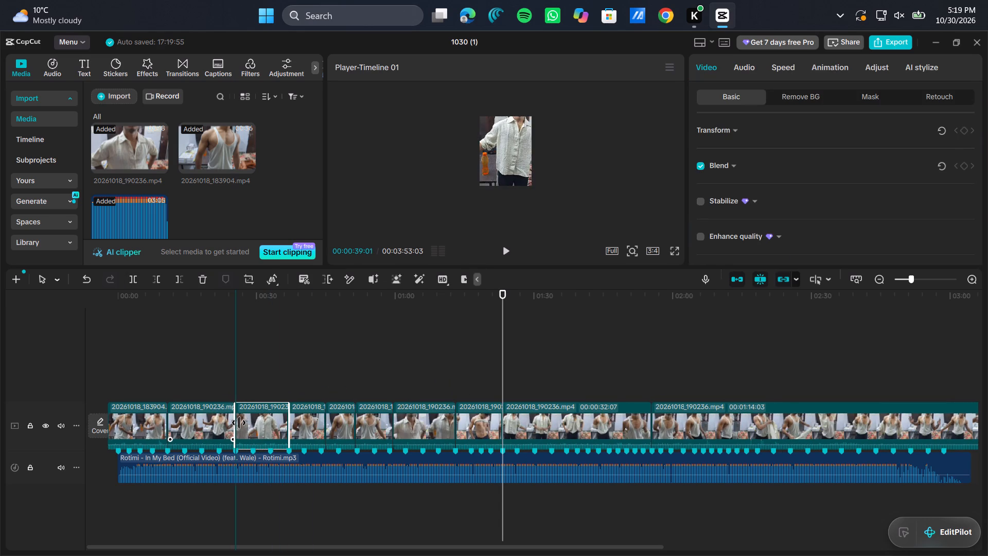
pyautogui.click(239, 423)
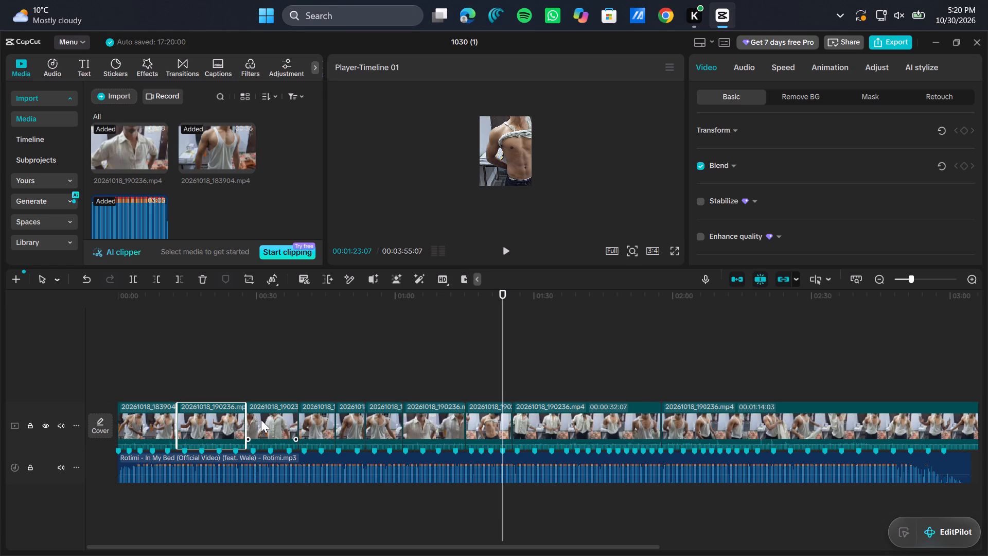
pyautogui.click(263, 420)
pyautogui.moveTo(244, 425); pyautogui.dragTo(236, 425)
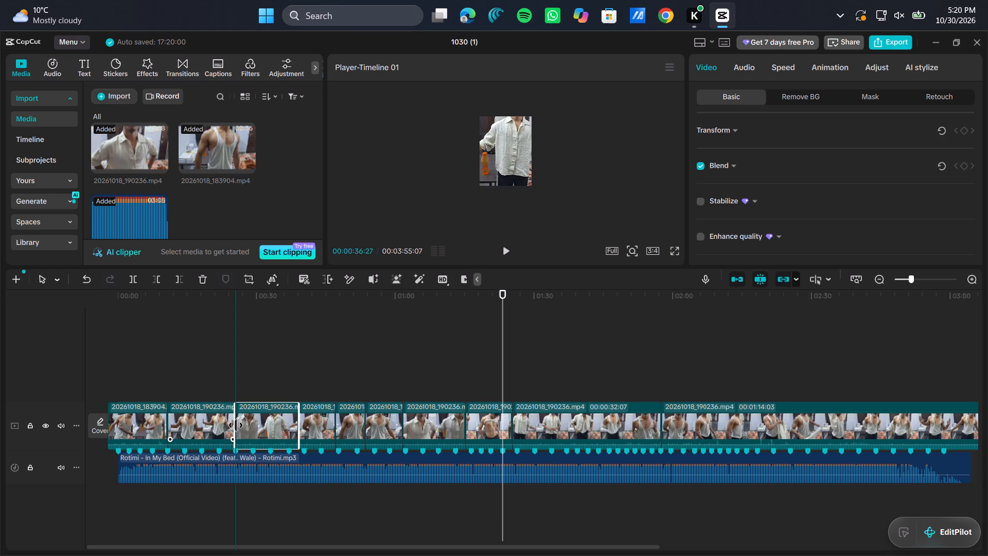
pyautogui.moveTo(236, 425); pyautogui.dragTo(235, 426)
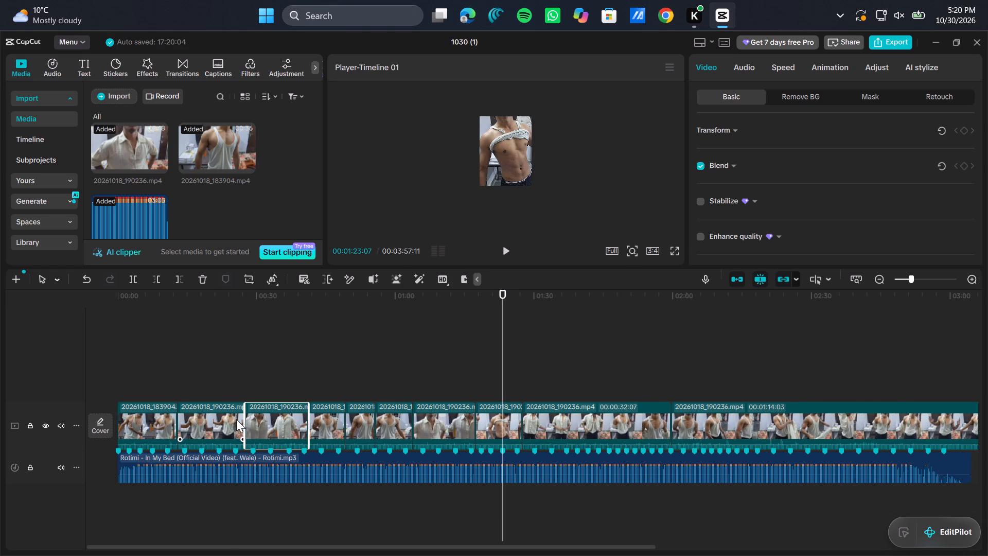
# Trim the end of the second segment back to the beat marker at about 00:00:25:15.
pyautogui.click(236, 419)
pyautogui.moveTo(244, 418); pyautogui.dragTo(238, 418)
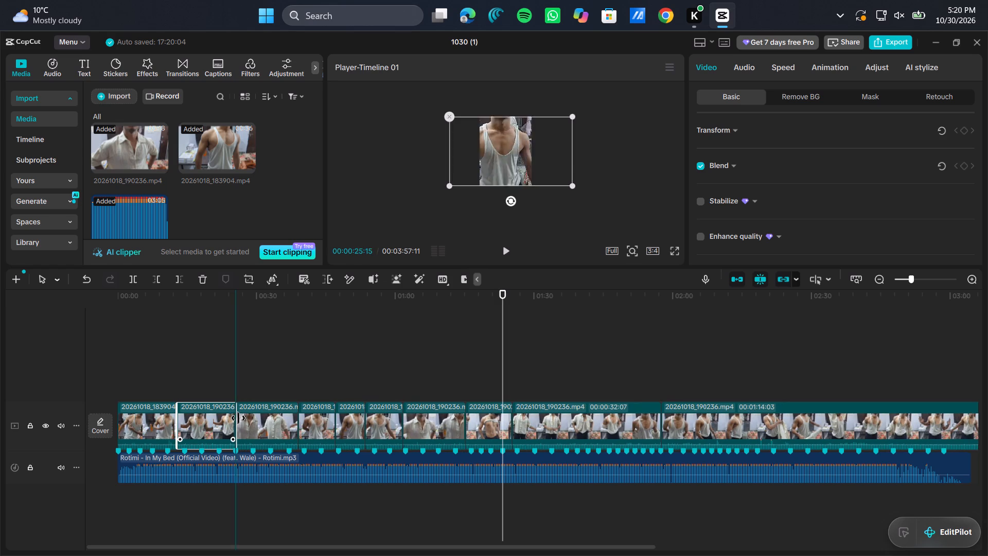
pyautogui.moveTo(238, 418); pyautogui.dragTo(236, 419)
# Extend the end of the third segment slightly so it meets the nearest following beat marker.
pyautogui.click(270, 421)
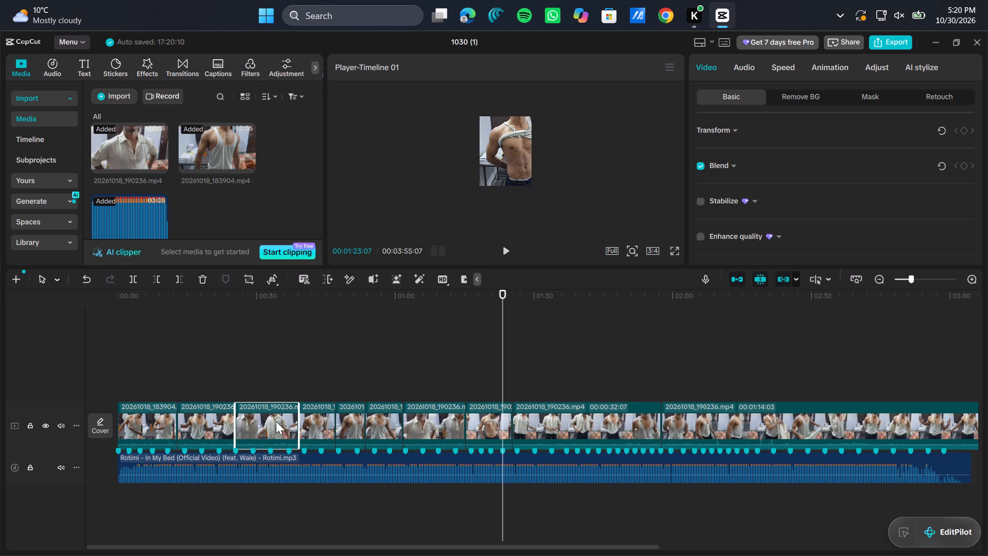
pyautogui.moveTo(297, 424); pyautogui.dragTo(302, 424)
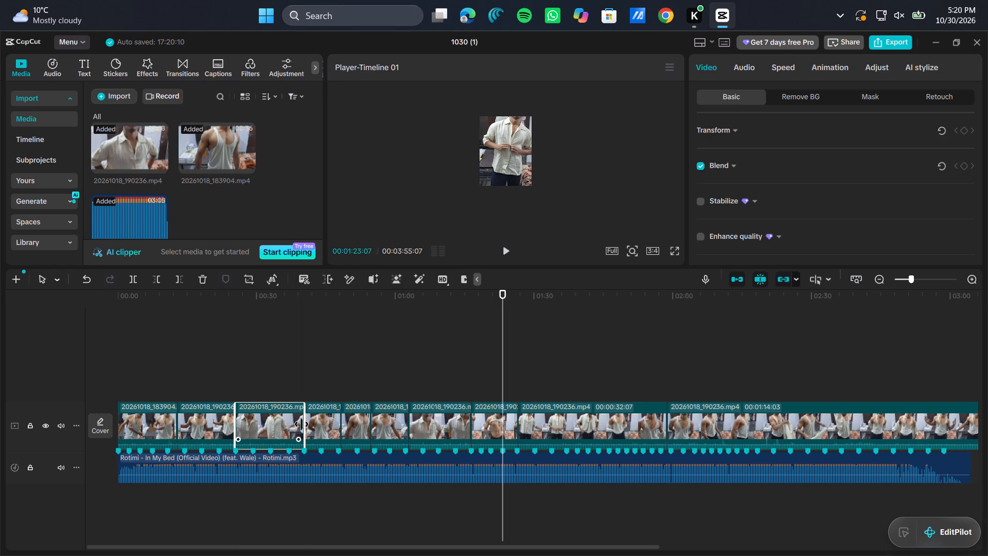
# Play the edited timeline from 00:00:00:00 to review the cuts against the music.
pyautogui.click(333, 360)
pyautogui.moveTo(333, 360); pyautogui.dragTo(0, 453)
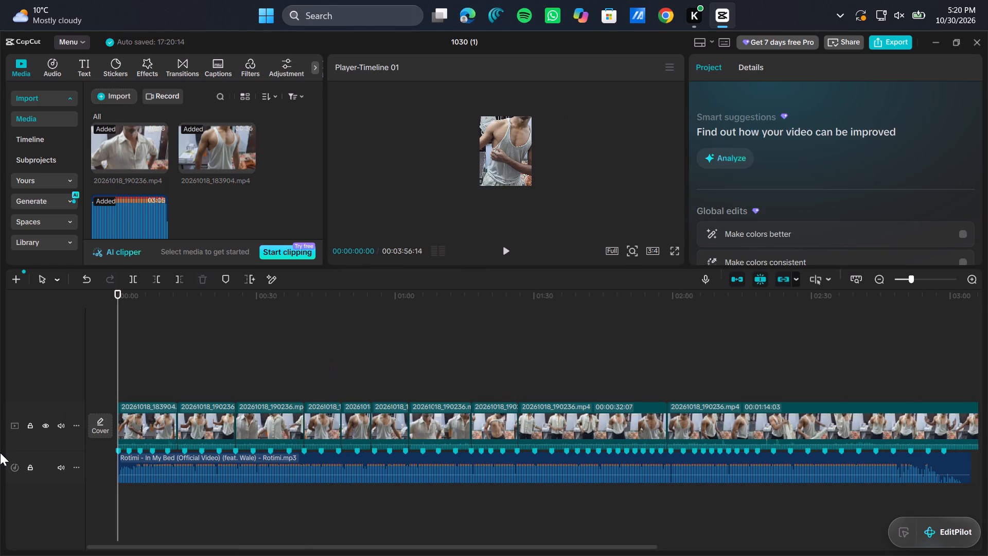
pyautogui.click(507, 249)
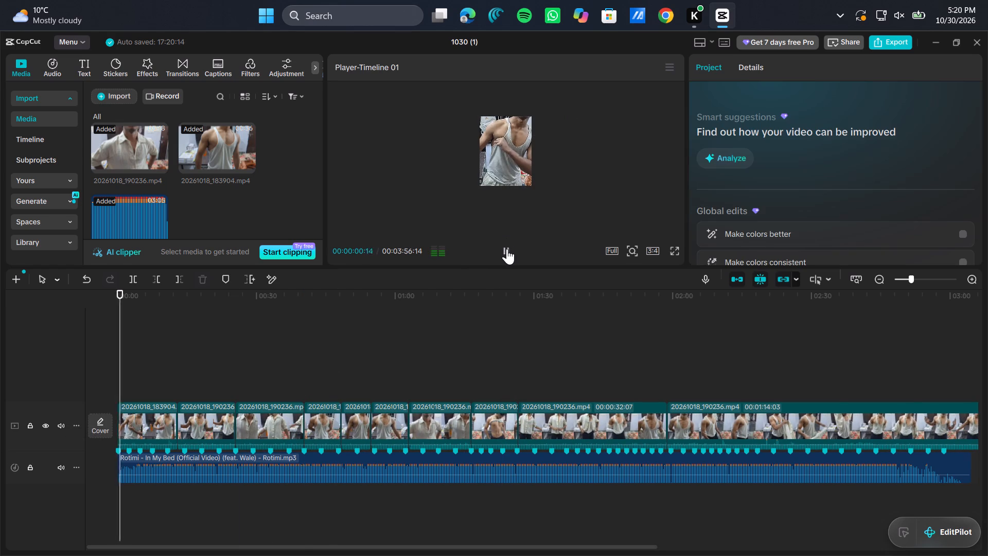
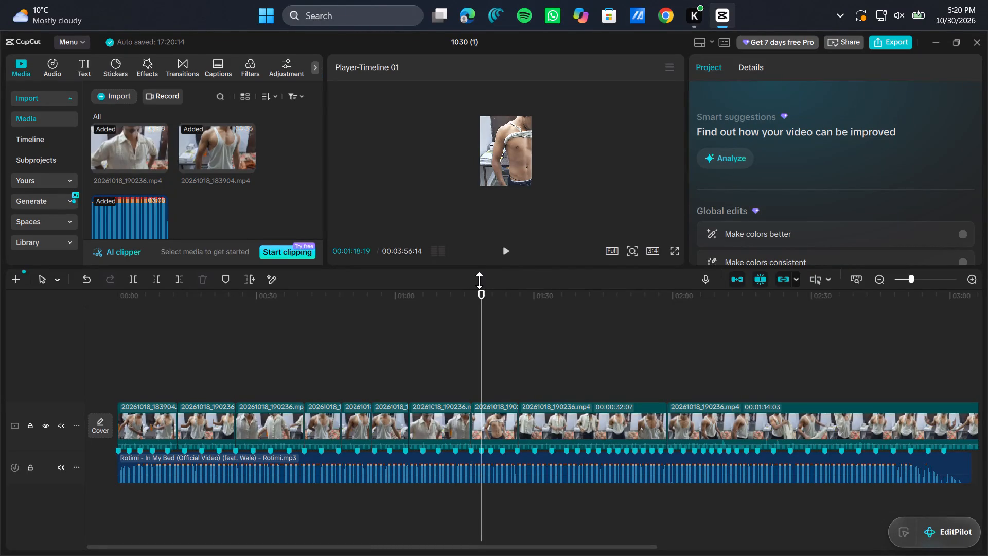
# Split the 20261018_190236.mp4 segment at 00:01:37:03, on the beat marker.
pyautogui.moveTo(477, 296); pyautogui.dragTo(3, 329)
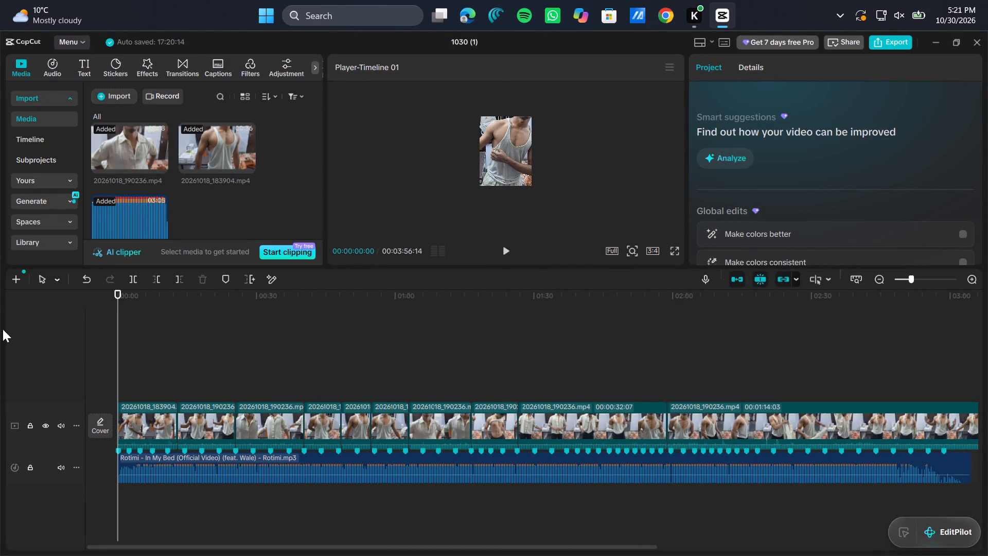
pyautogui.click(595, 372)
pyautogui.moveTo(595, 372); pyautogui.dragTo(532, 367)
pyautogui.click(561, 369)
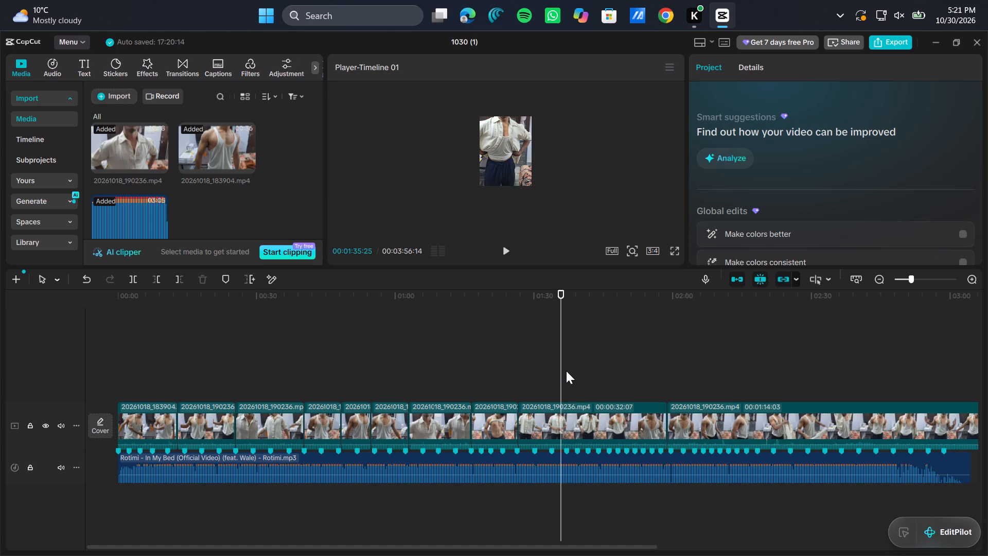
pyautogui.click(566, 371)
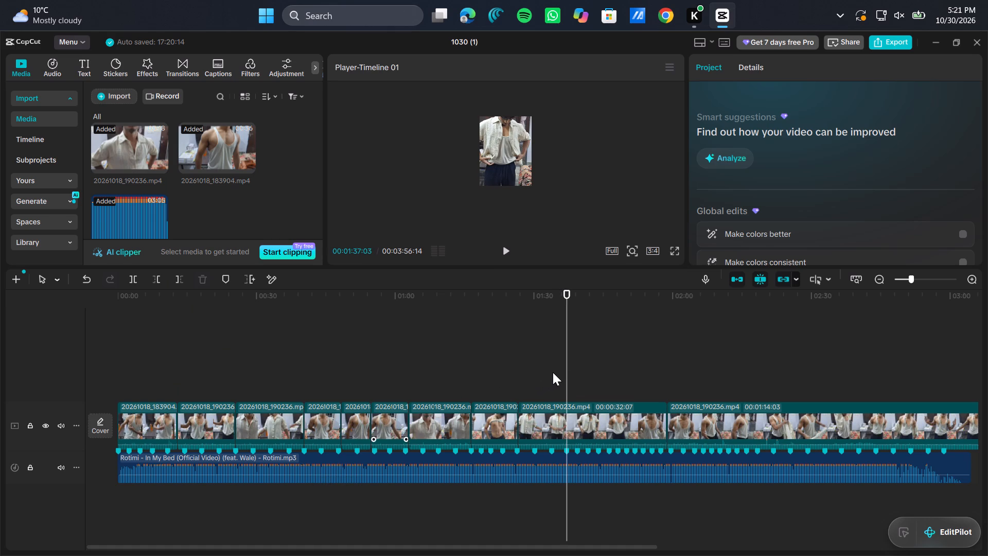
pyautogui.click(566, 363)
pyautogui.click(135, 281)
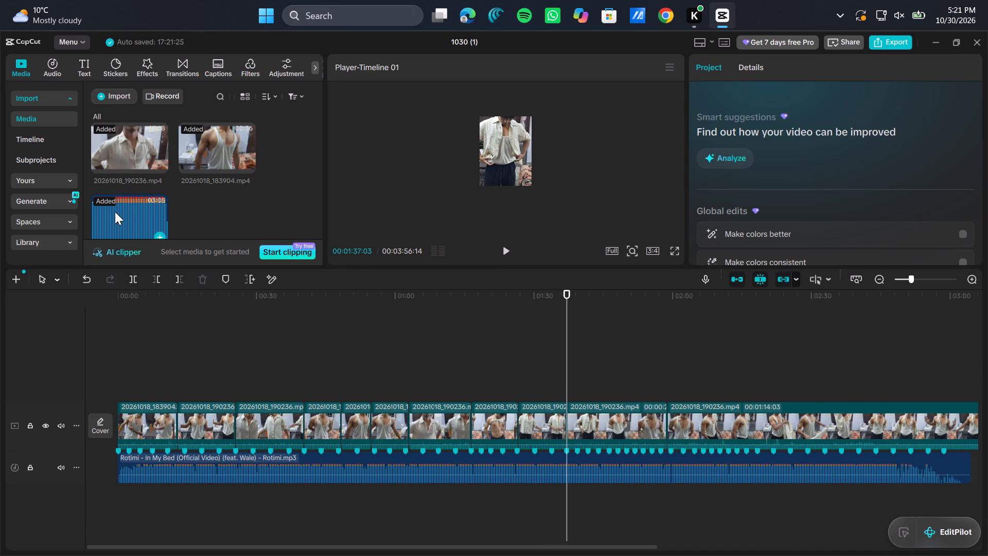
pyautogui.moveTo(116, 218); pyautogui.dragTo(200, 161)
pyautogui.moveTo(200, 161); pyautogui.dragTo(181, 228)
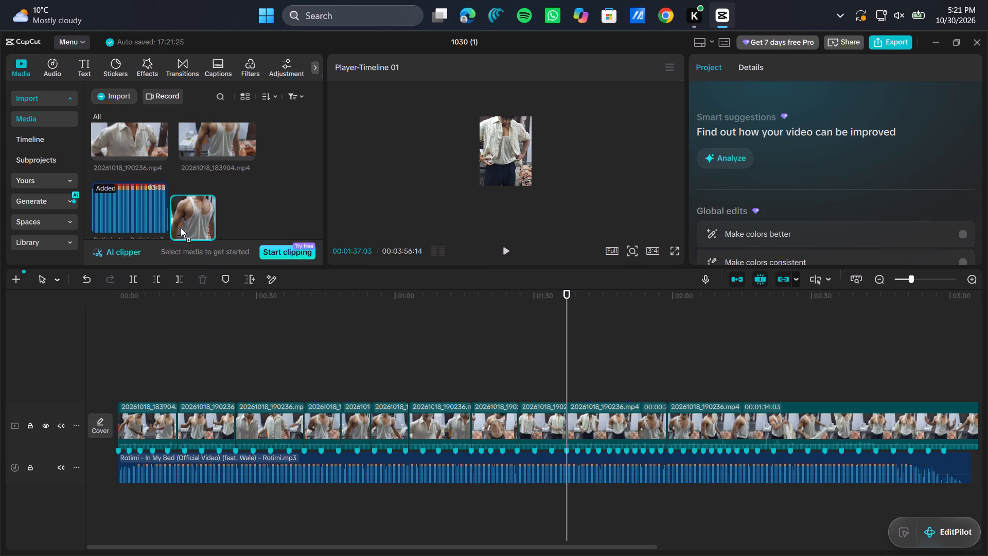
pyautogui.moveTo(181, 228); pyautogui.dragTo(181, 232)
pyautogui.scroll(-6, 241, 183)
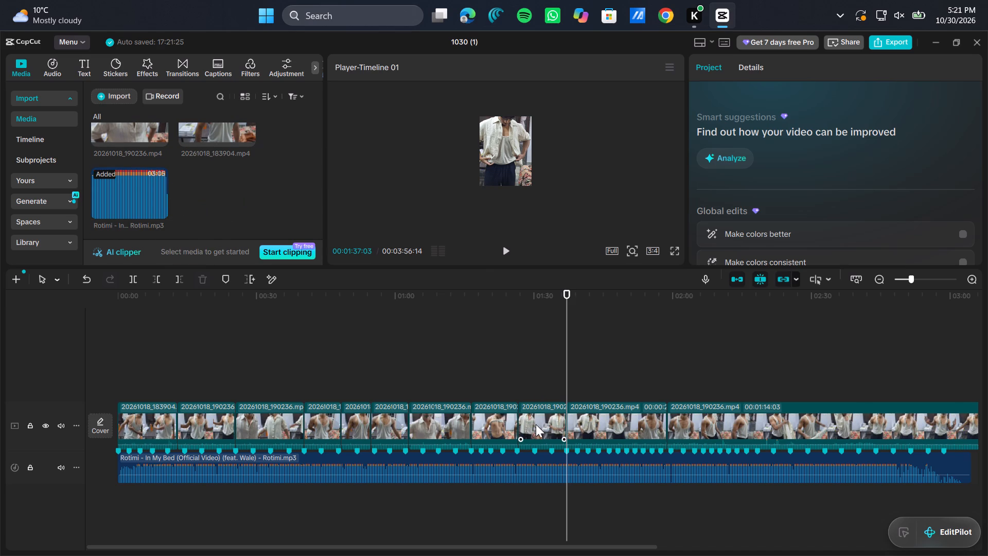
# Move the short 20261018_190236.mp4 segment ending at 00:01:37:03 to the very start of the video track.
pyautogui.moveTo(536, 424); pyautogui.dragTo(128, 428)
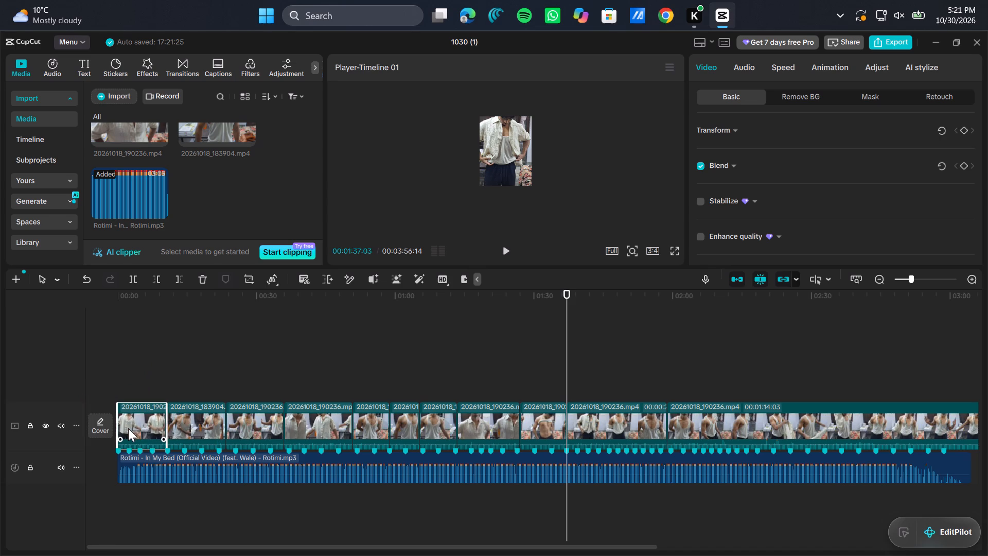
# Examine the full segment sequence and the new opening segment at 00:00:07:16, enlarging the timeline area.
pyautogui.keyDown('ctrl'); pyautogui.scroll(-2, 324, 418); pyautogui.keyUp('ctrl')
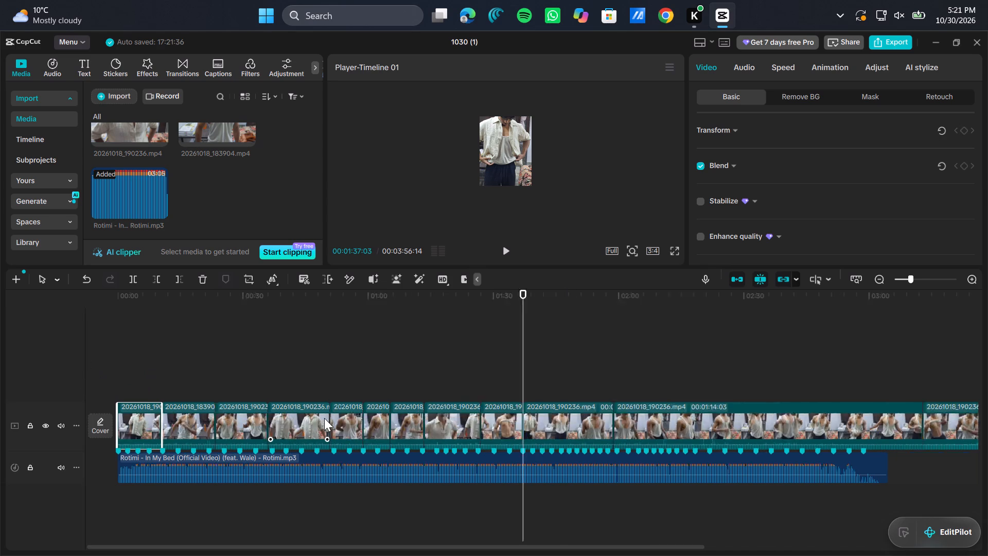
pyautogui.keyDown('ctrl'); pyautogui.scroll(-10, 324, 418); pyautogui.keyUp('ctrl')
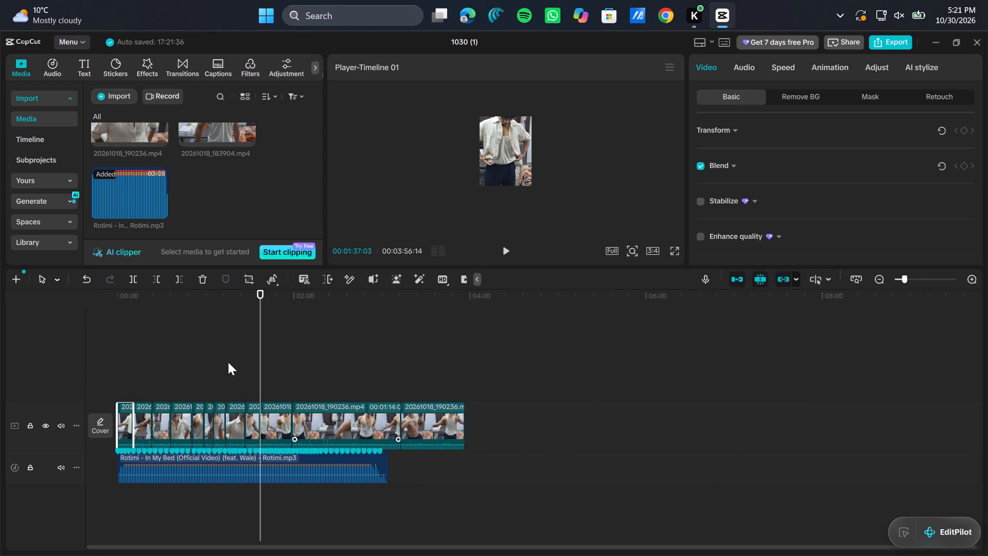
pyautogui.click(129, 370)
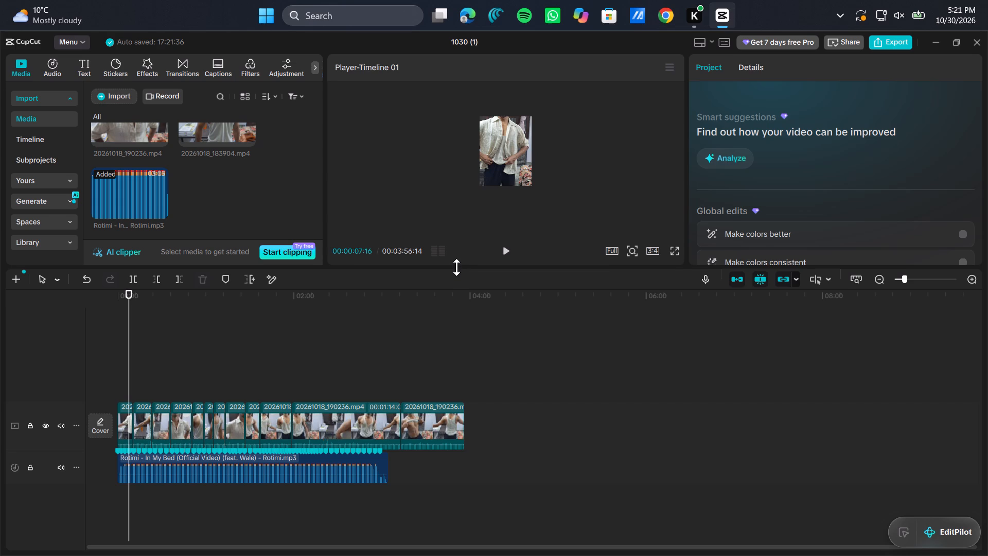
pyautogui.moveTo(456, 267); pyautogui.dragTo(442, 173)
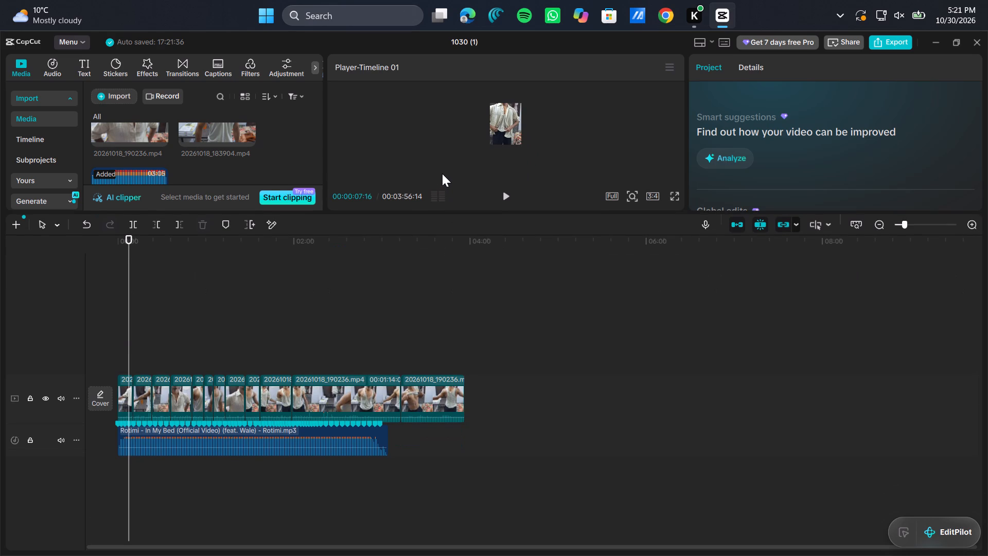
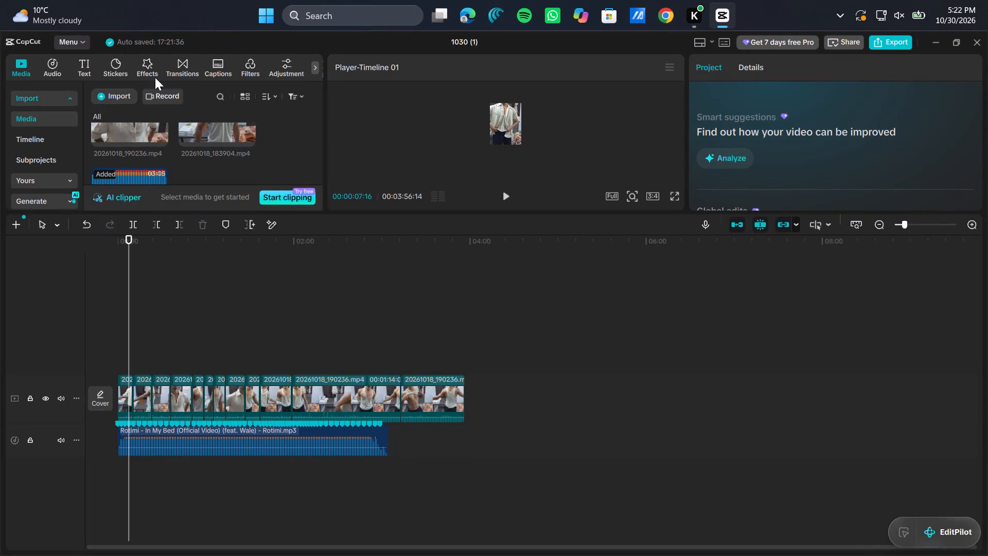
# Browse the transition library's trending items and categories, and open the Classic transitions.
pyautogui.click(186, 65)
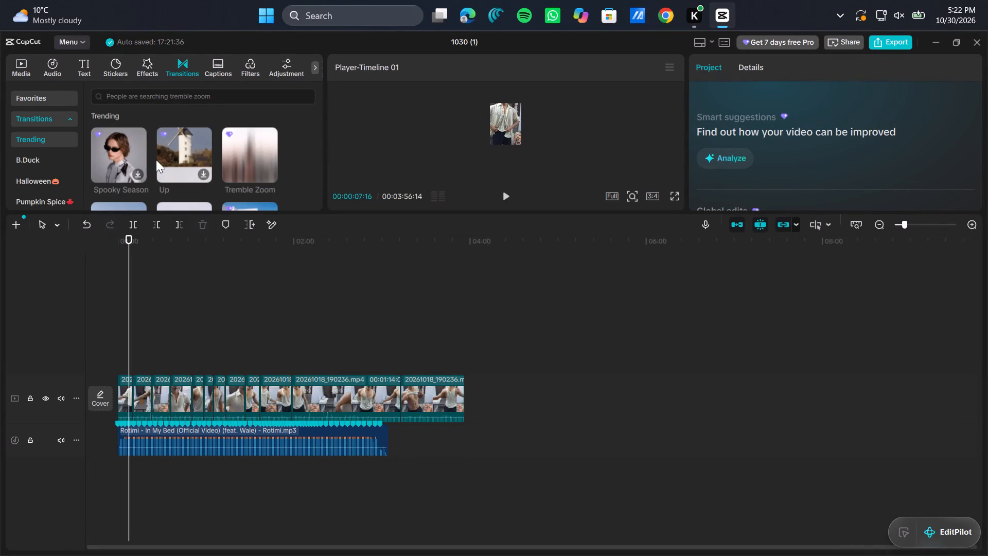
pyautogui.scroll(-1, 156, 160)
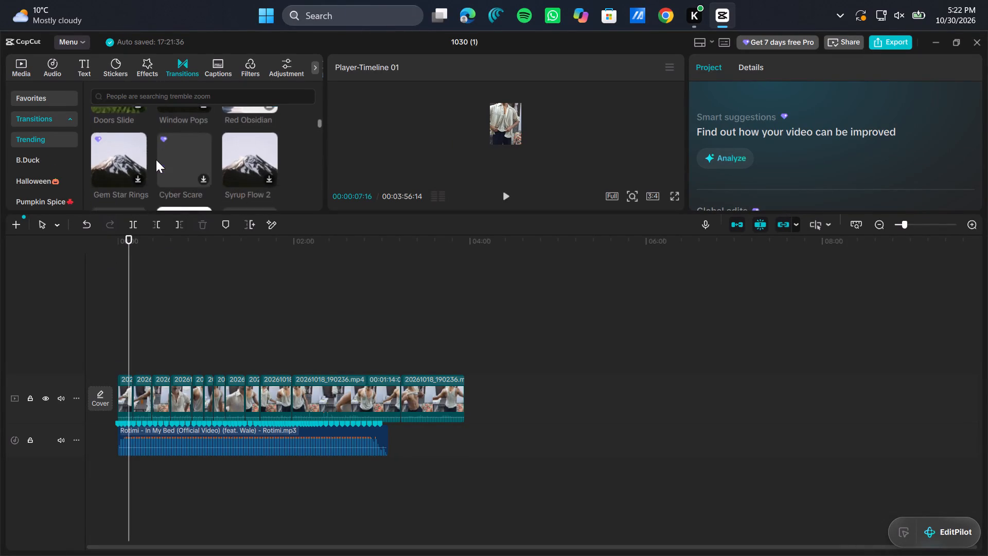
pyautogui.scroll(-1, 156, 160)
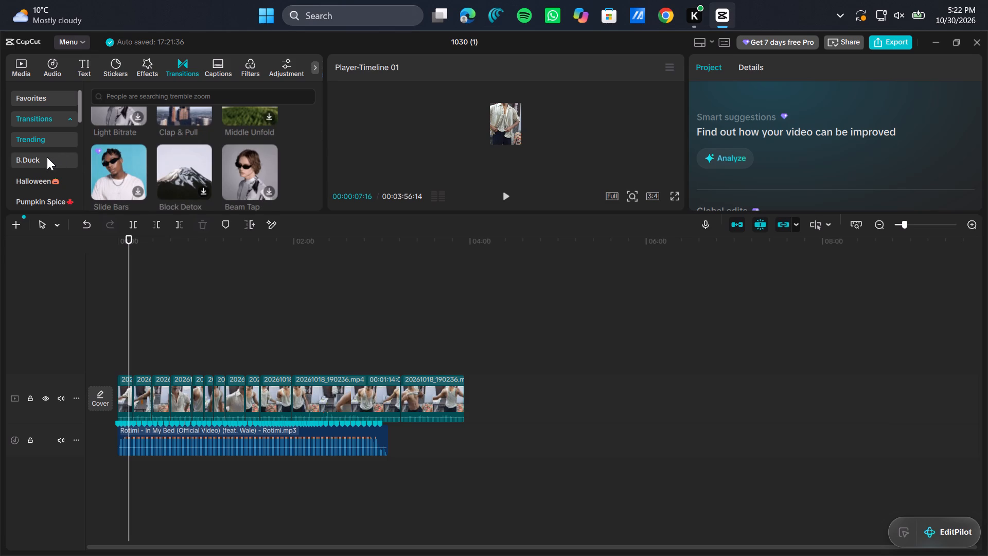
pyautogui.scroll(-1, 47, 157)
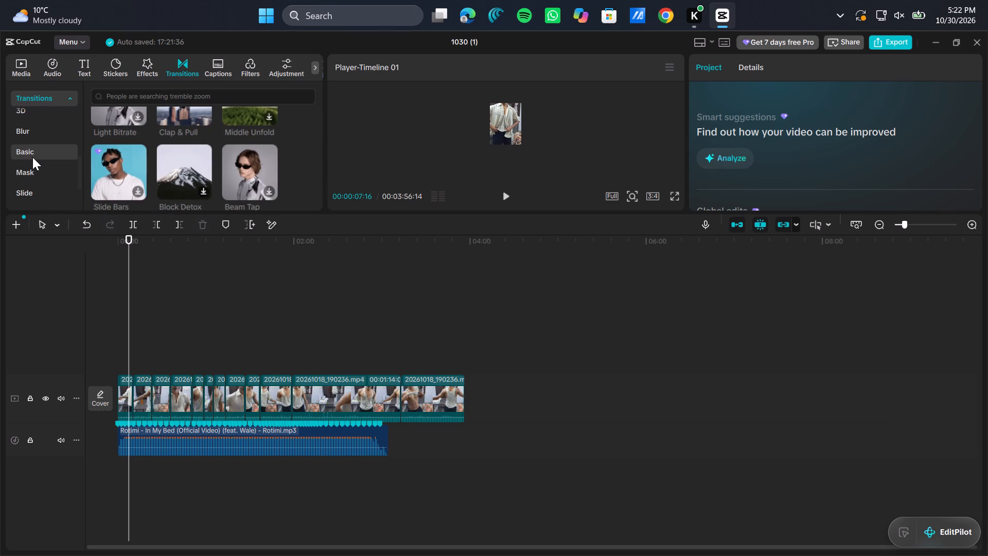
pyautogui.scroll(1, 32, 157)
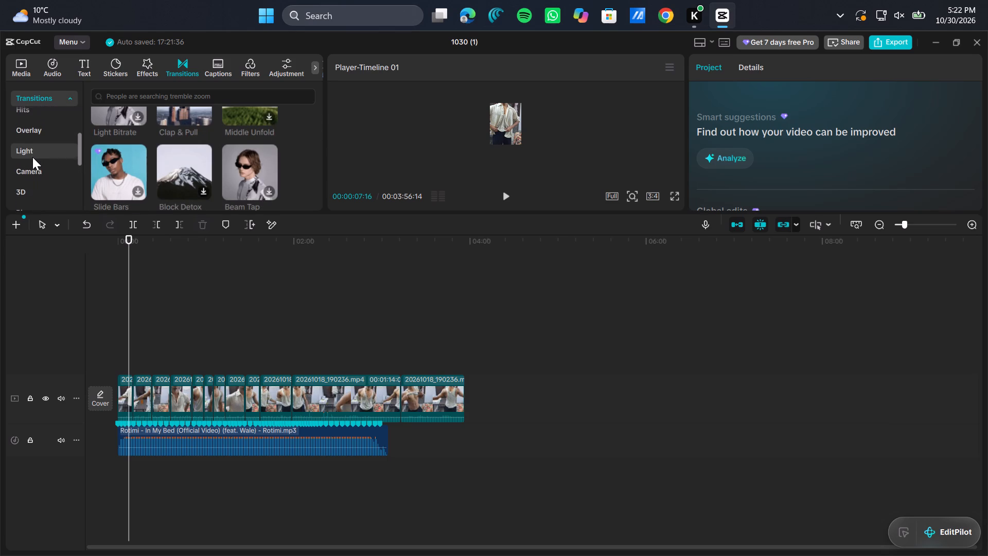
pyautogui.scroll(-1, 32, 157)
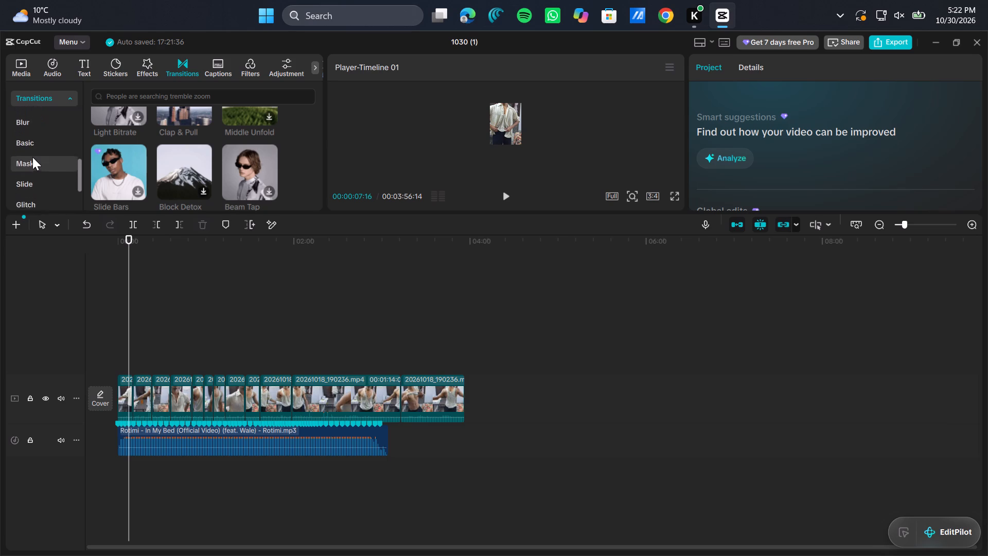
pyautogui.scroll(-2, 32, 157)
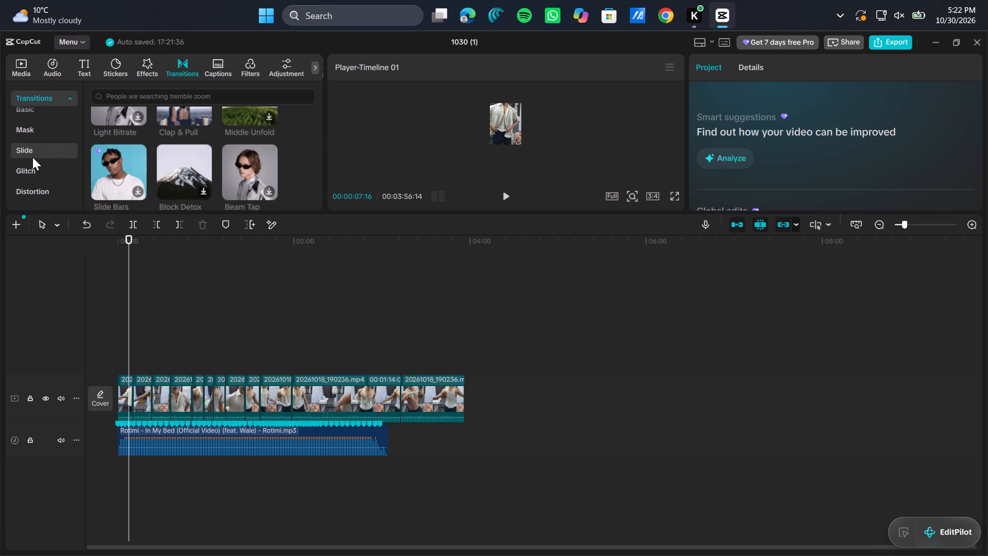
pyautogui.scroll(1, 32, 157)
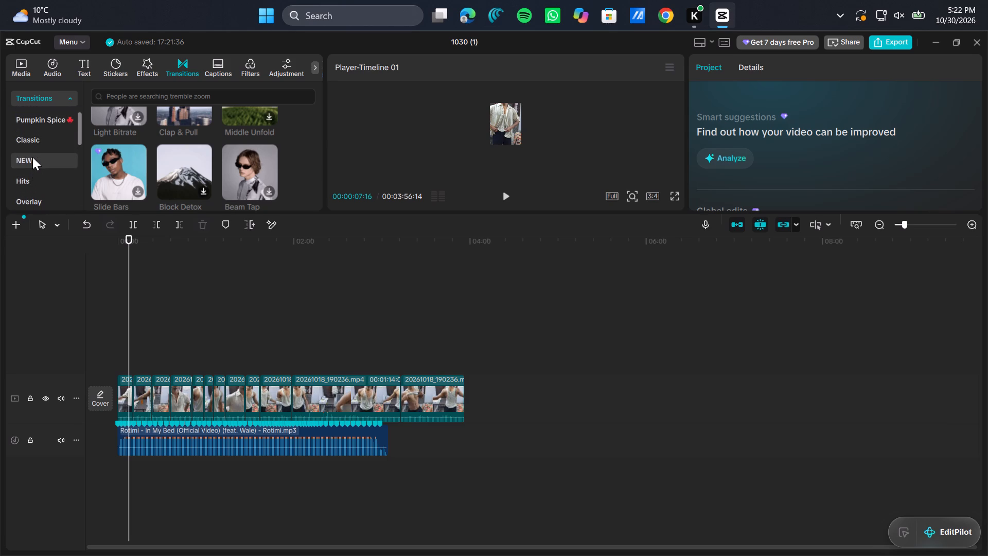
pyautogui.scroll(1, 32, 157)
pyautogui.click(34, 148)
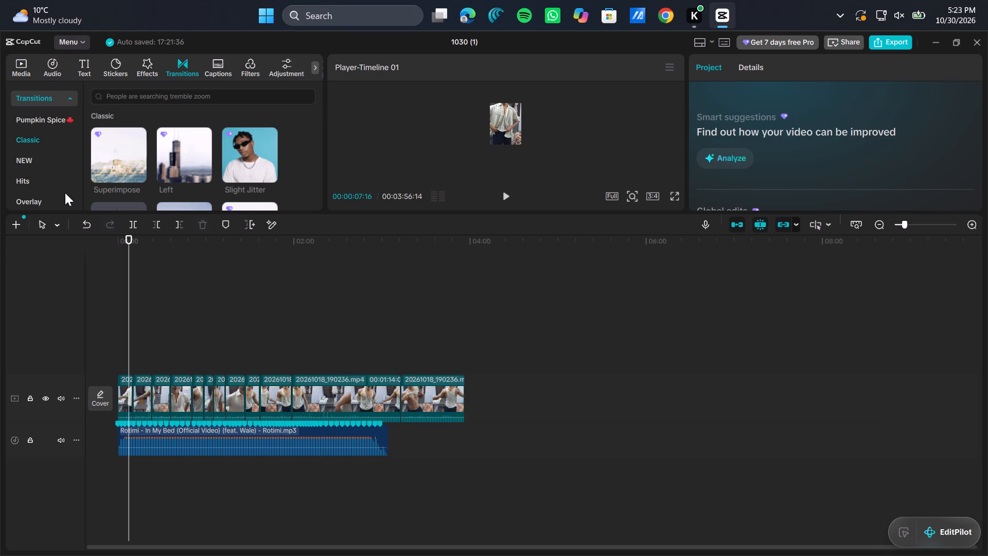
# Add the Center Enlarge transition at the cut between the first 20261018_190236.mp4 segment and the 20261018_183904.mp4 segment, near 00:00:10:15.
pyautogui.hscroll(1, 342, 376)
pyautogui.hscroll(-1, 342, 376)
pyautogui.keyDown('ctrl'); pyautogui.scroll(4, 342, 376); pyautogui.keyUp('ctrl')
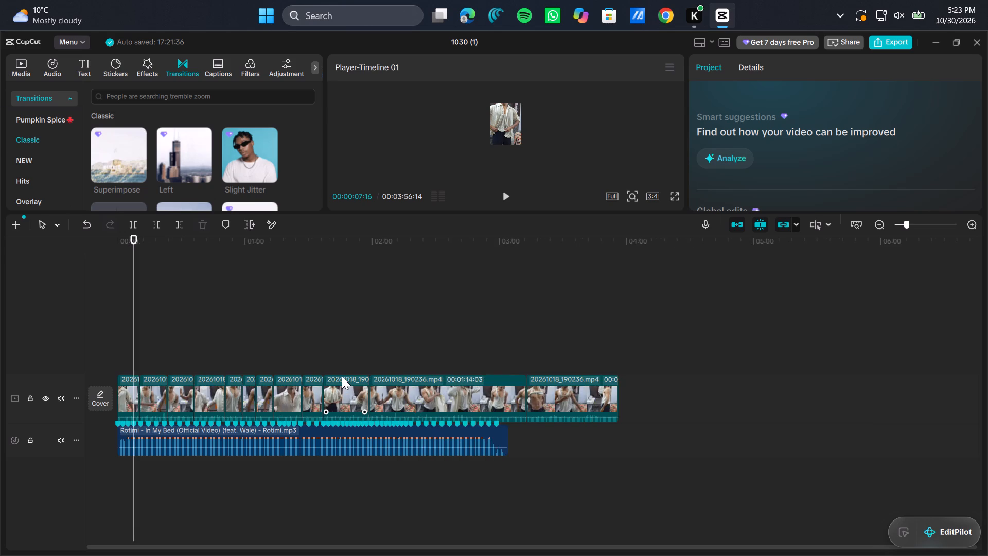
pyautogui.keyDown('ctrl'); pyautogui.scroll(13, 342, 376); pyautogui.keyUp('ctrl')
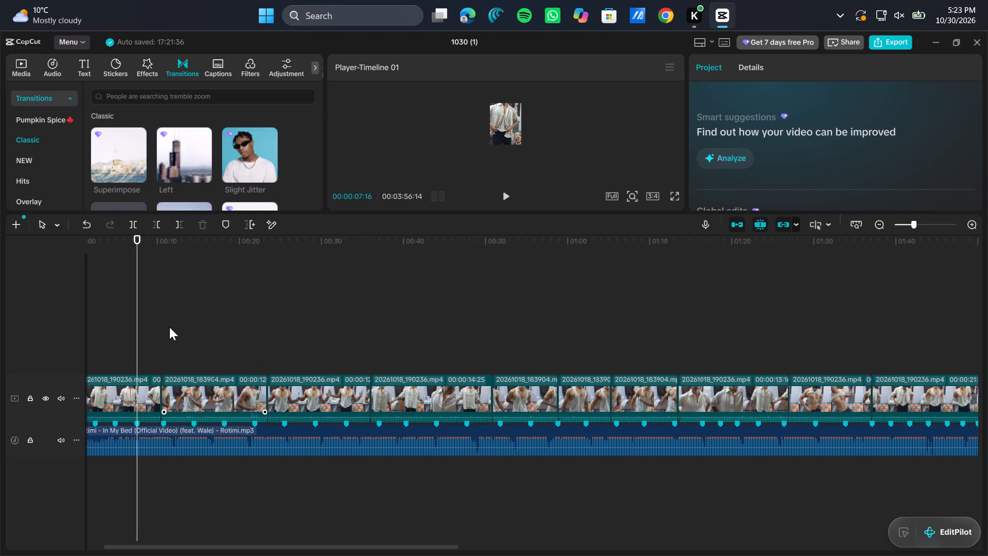
pyautogui.click(143, 319)
pyautogui.hscroll(4, 257, 361)
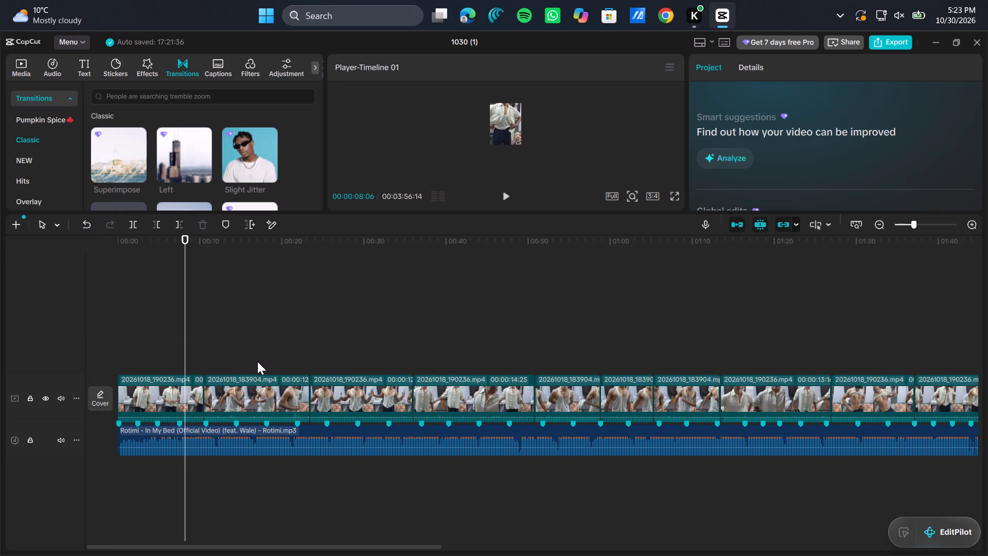
pyautogui.moveTo(184, 327); pyautogui.dragTo(204, 325)
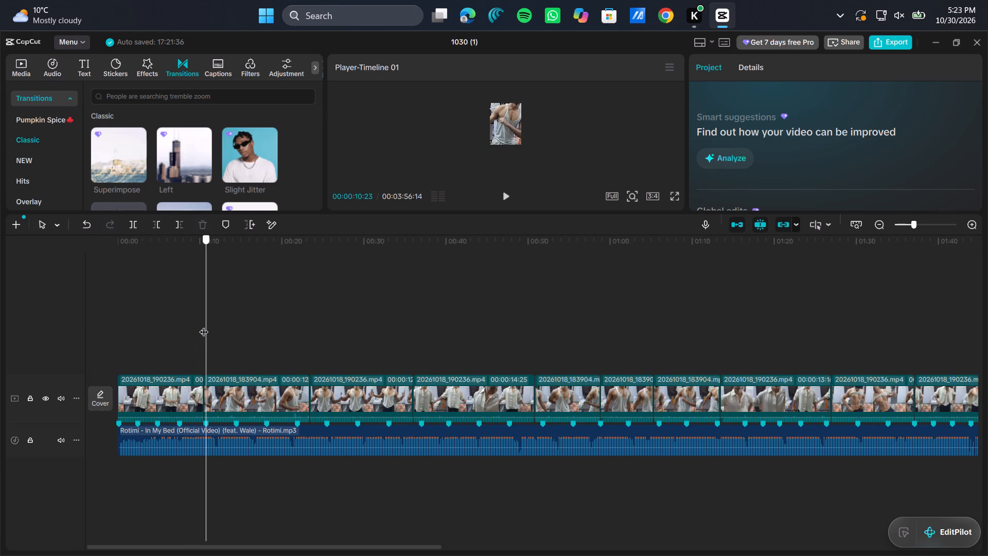
pyautogui.moveTo(204, 325); pyautogui.dragTo(202, 326)
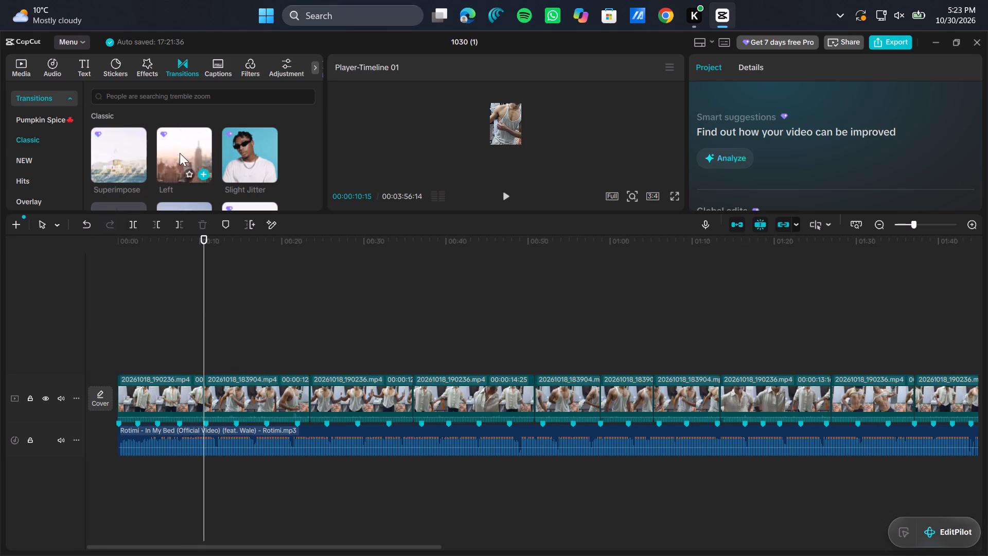
pyautogui.scroll(-1, 180, 153)
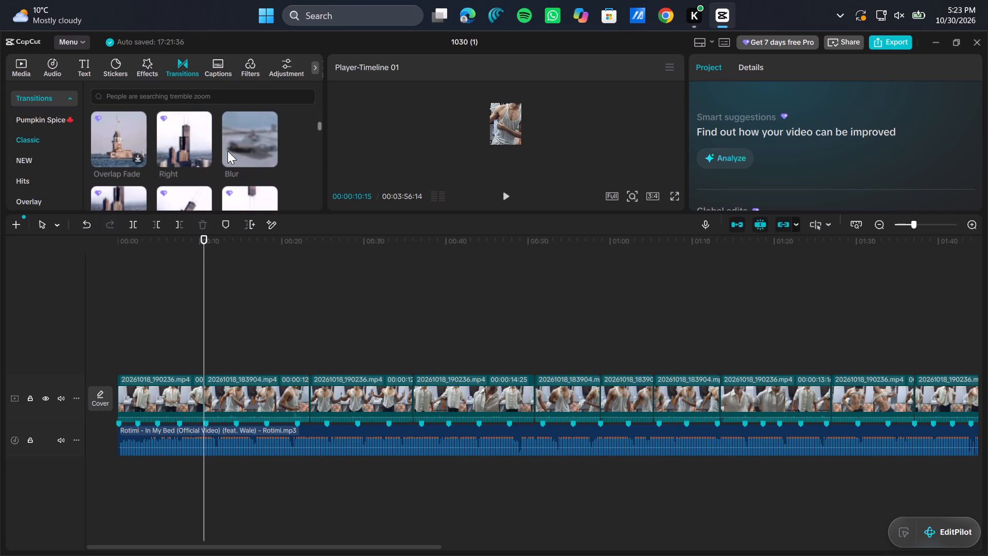
pyautogui.click(34, 157)
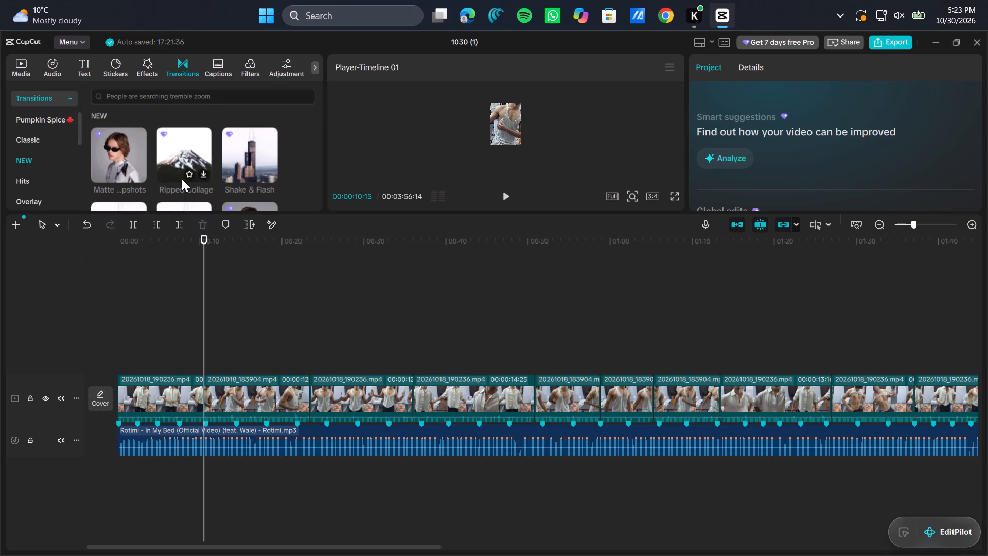
pyautogui.scroll(7, 182, 179)
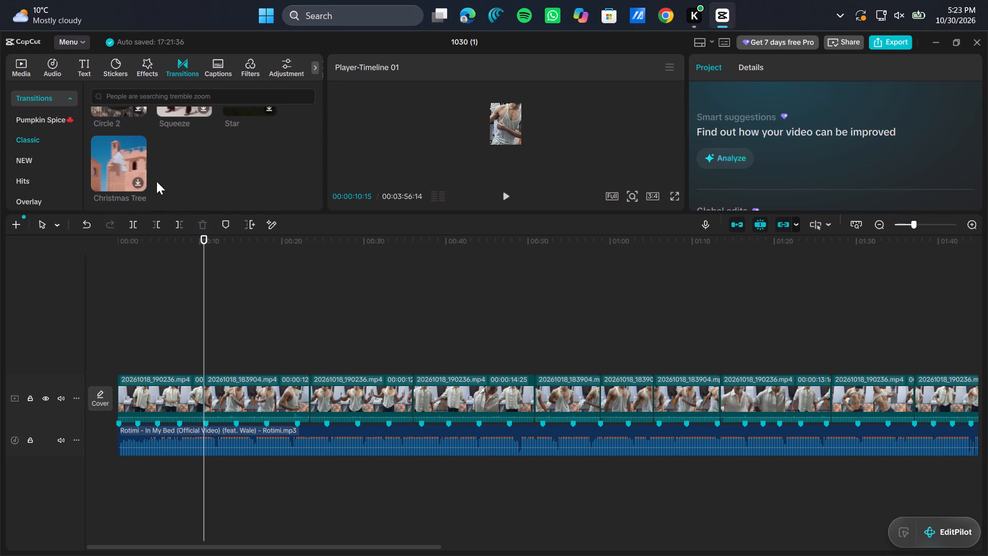
pyautogui.scroll(3, 120, 179)
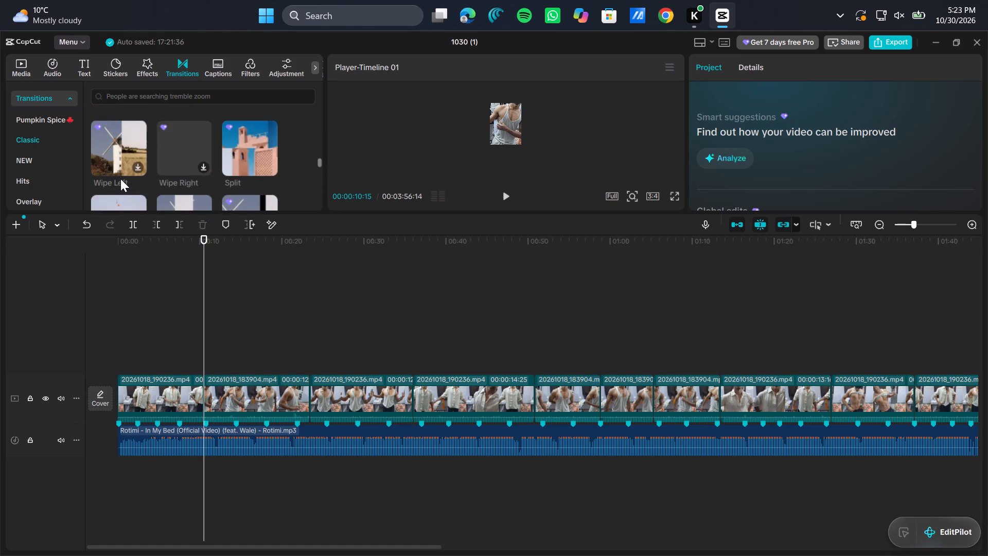
pyautogui.scroll(-1, 120, 179)
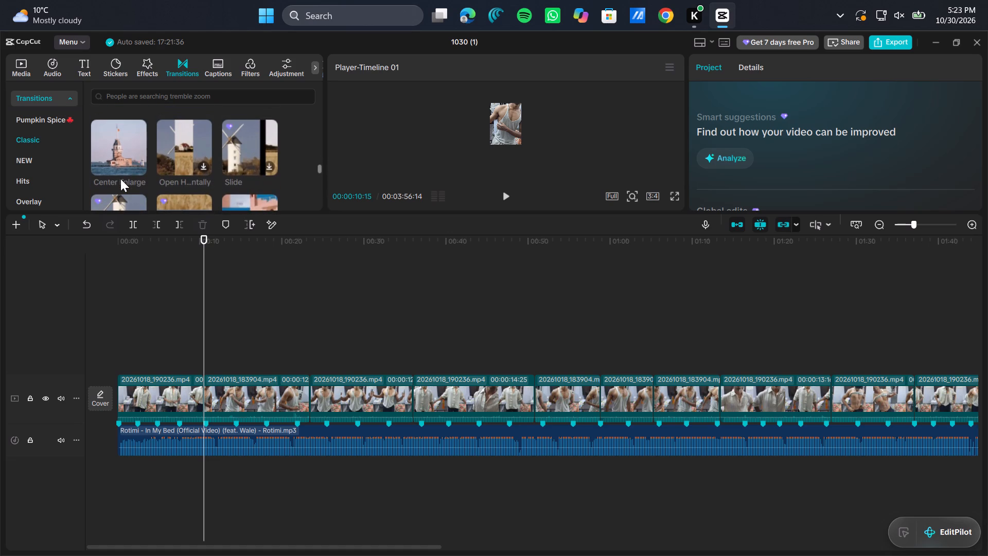
pyautogui.scroll(-1, 120, 179)
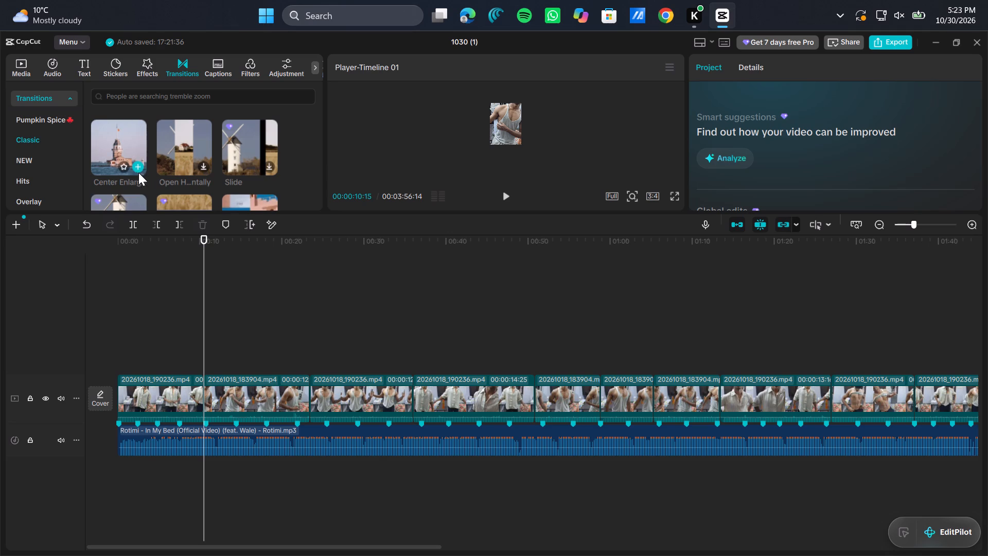
pyautogui.click(137, 167)
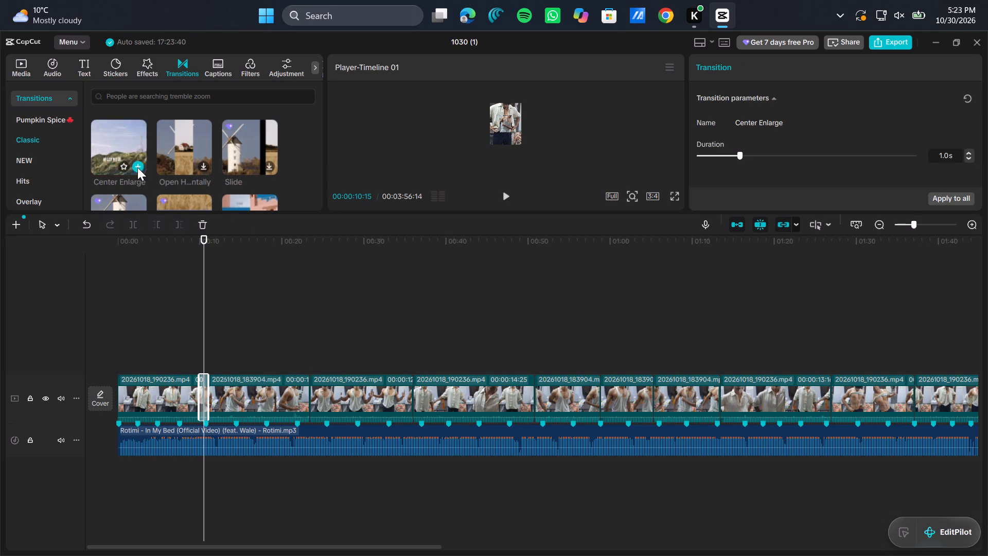
# Enlarge the preview area and zoom in on the player picture.
pyautogui.keyDown('ctrl'); pyautogui.scroll(5, 514, 113); pyautogui.keyUp('ctrl')
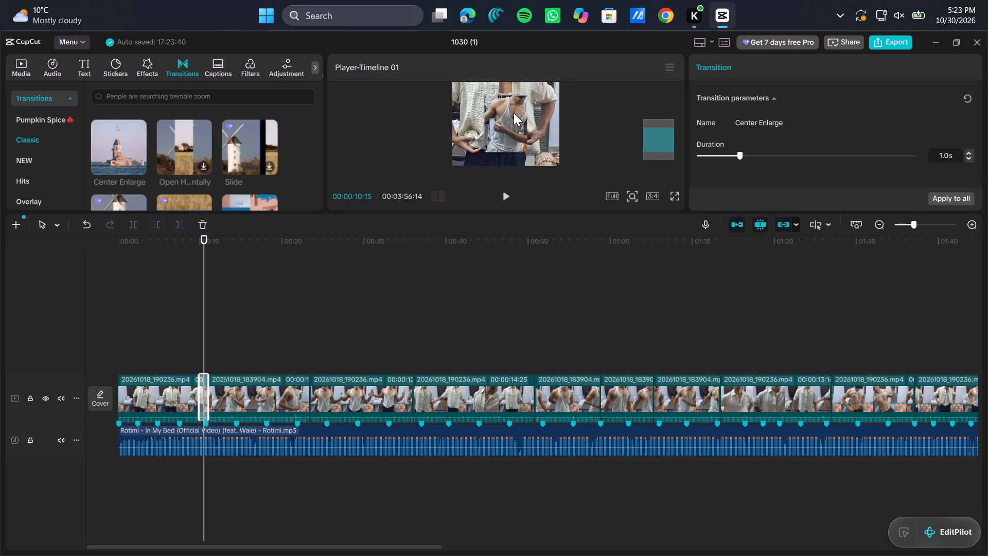
pyautogui.keyDown('ctrl'); pyautogui.scroll(-5, 511, 114); pyautogui.keyUp('ctrl')
pyautogui.keyDown('ctrl'); pyautogui.scroll(1, 511, 114); pyautogui.keyUp('ctrl')
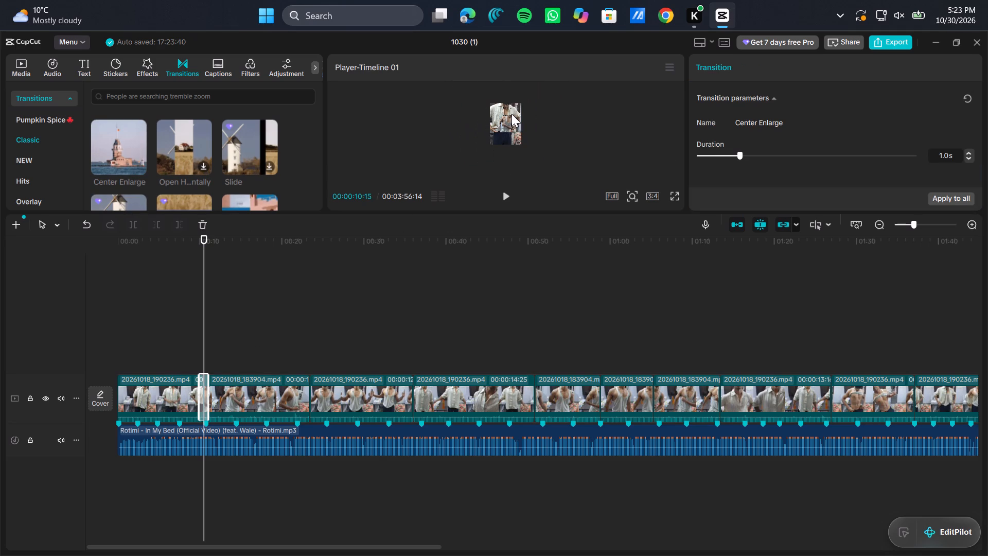
pyautogui.moveTo(511, 210); pyautogui.dragTo(516, 251)
pyautogui.click(504, 210)
pyautogui.moveTo(504, 210); pyautogui.dragTo(513, 236)
pyautogui.moveTo(502, 213); pyautogui.dragTo(520, 298)
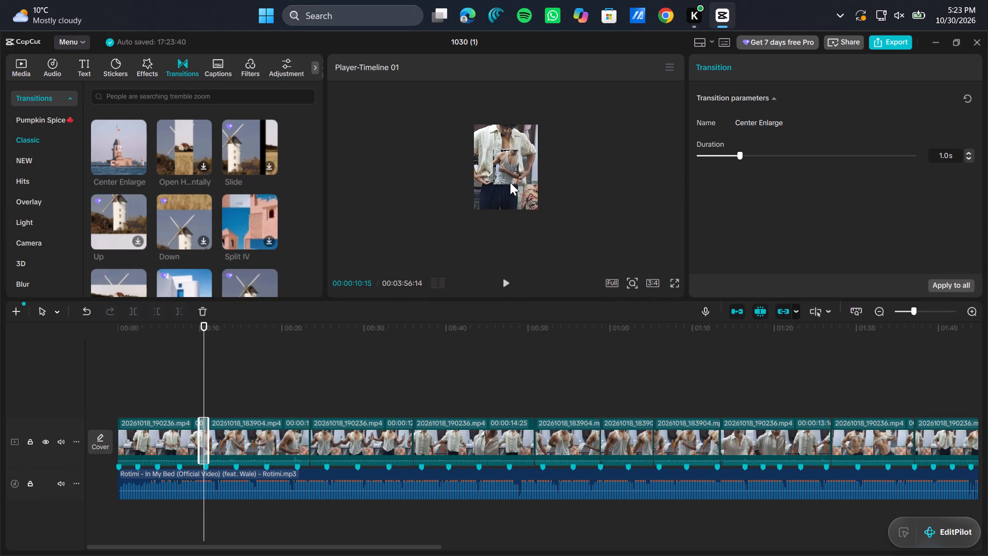
pyautogui.keyDown('ctrl'); pyautogui.scroll(3, 510, 182); pyautogui.keyUp('ctrl')
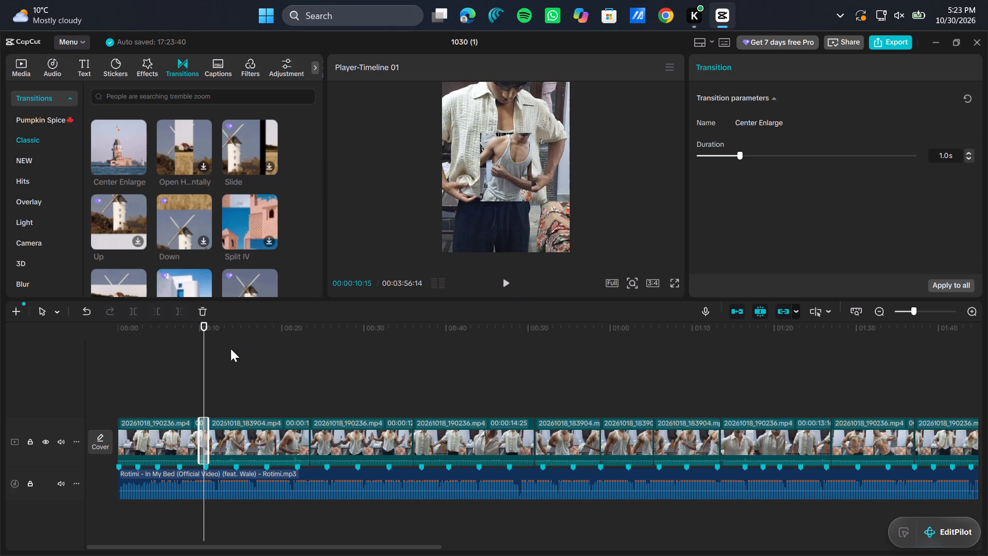
# Play the opening from the start and again from 00:00:07:16, checking the Center Enlarge transition against the music.
pyautogui.moveTo(203, 363); pyautogui.dragTo(59, 403)
pyautogui.click(503, 282)
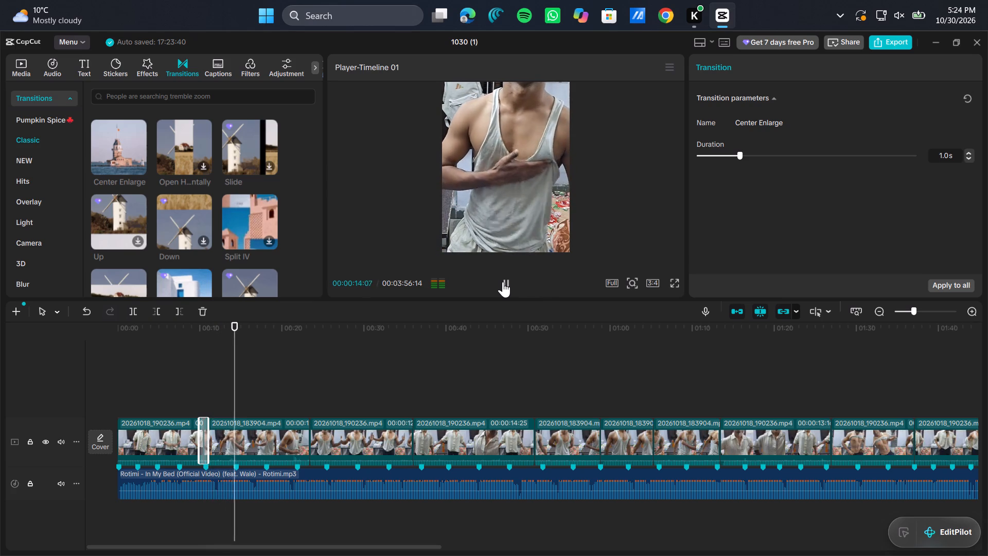
pyautogui.click(503, 282)
pyautogui.click(751, 153)
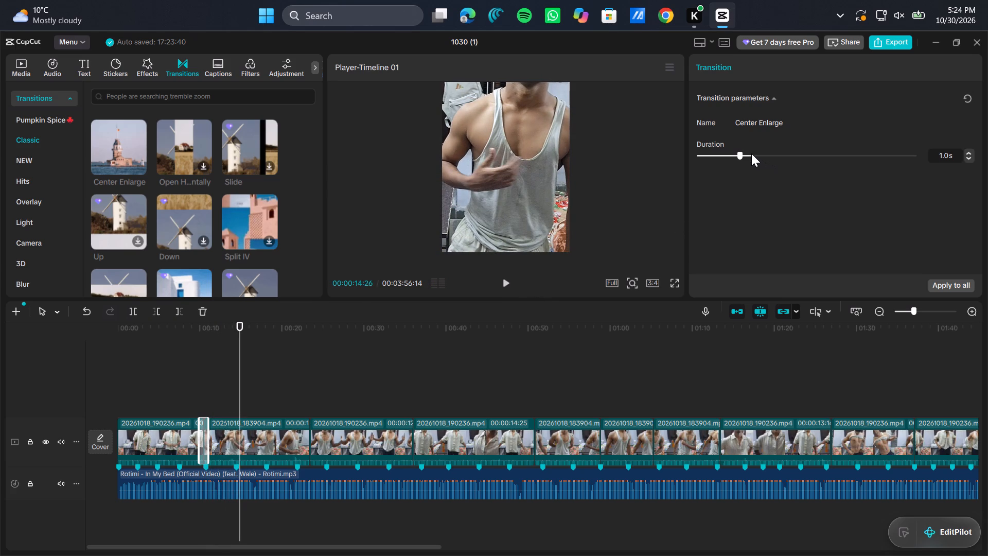
pyautogui.click(163, 398)
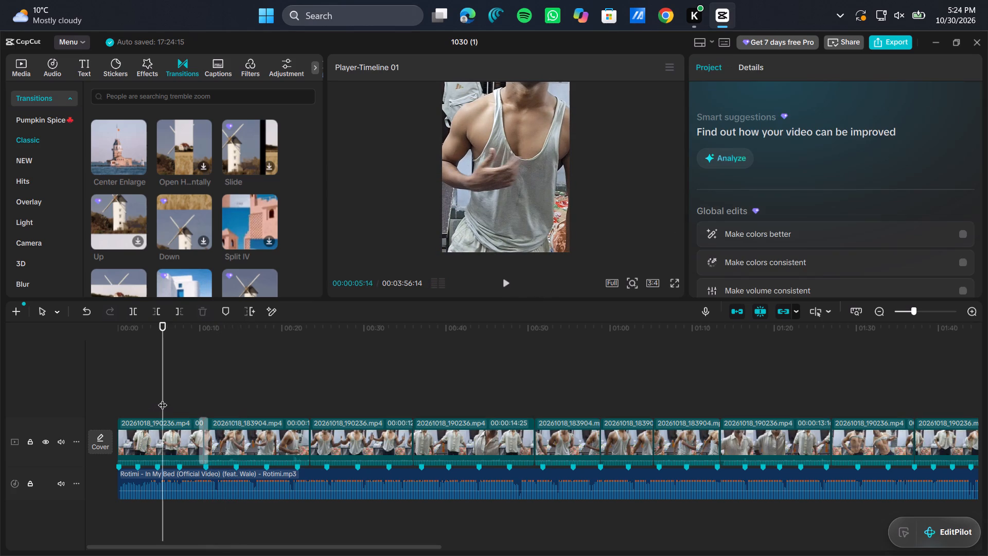
pyautogui.moveTo(163, 398); pyautogui.dragTo(181, 397)
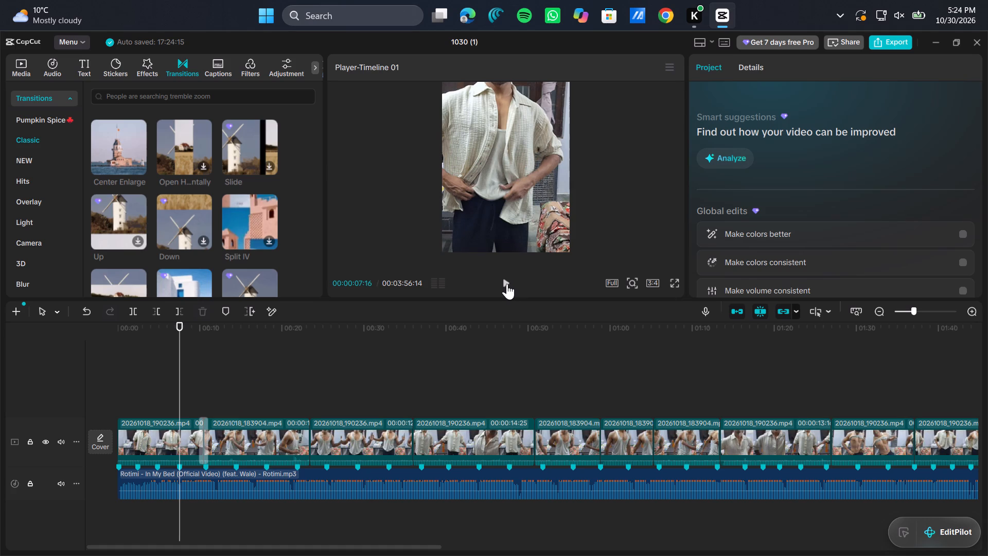
pyautogui.click(506, 282)
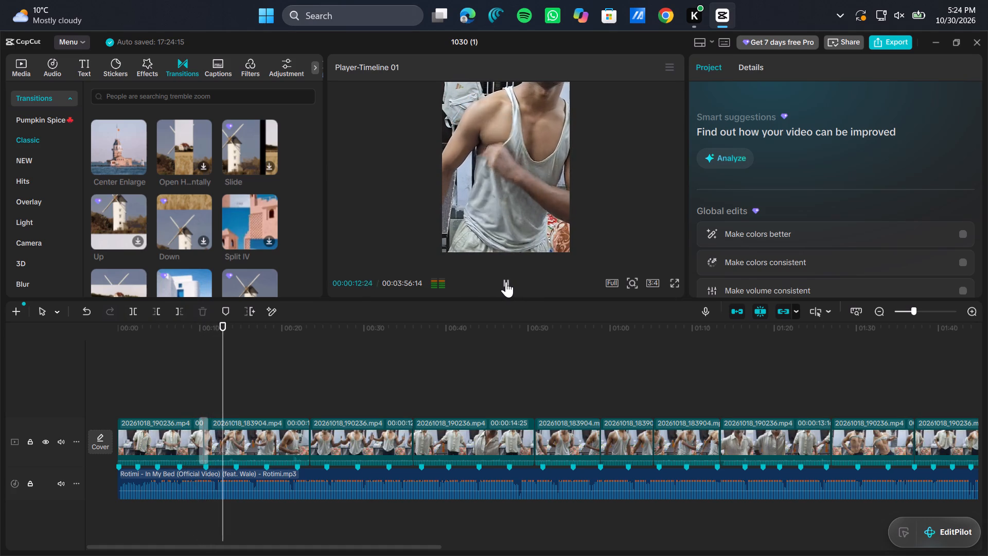
pyautogui.click(506, 282)
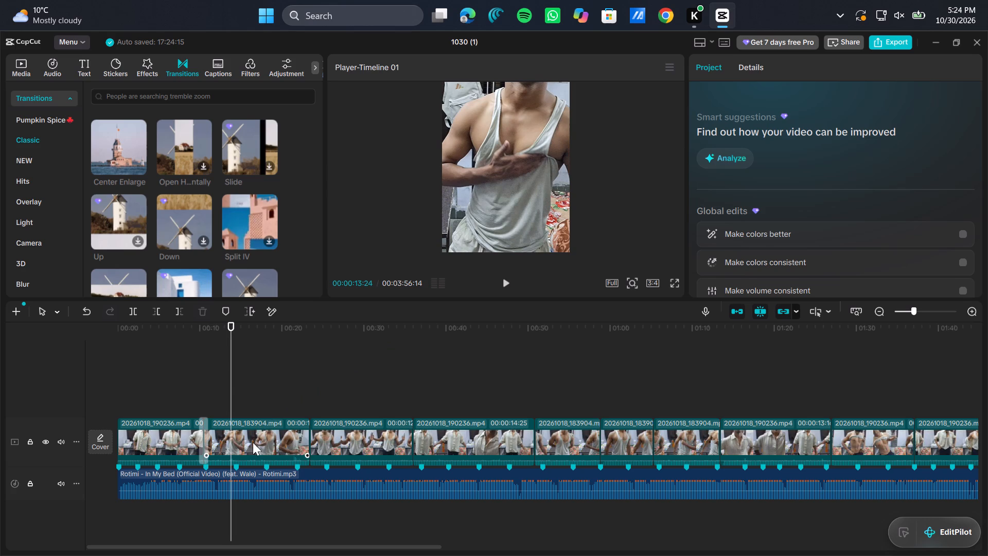
# Trim the end of the first 20261018_190236.mp4 segment back to the beat marker at about 00:00:05.
pyautogui.moveTo(233, 368); pyautogui.dragTo(150, 404)
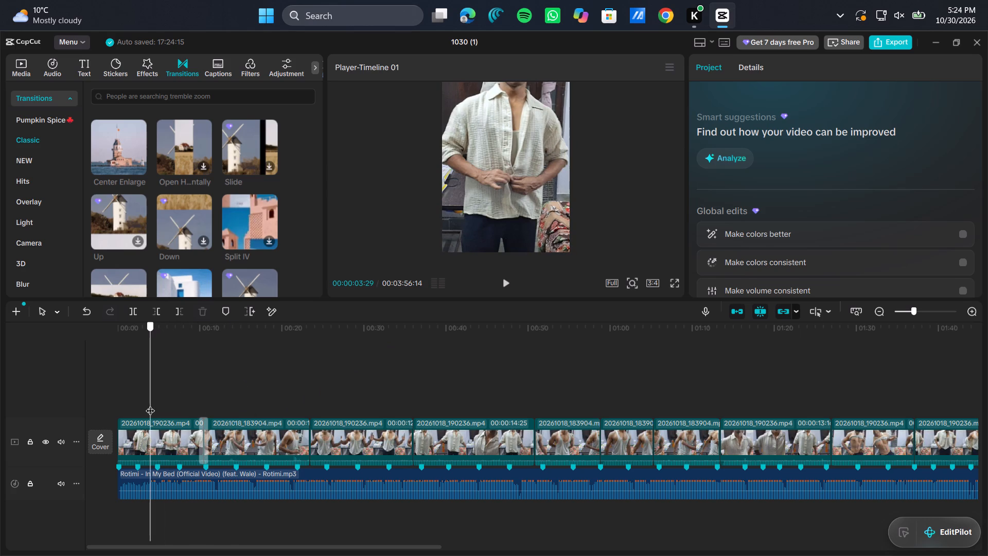
pyautogui.click(180, 439)
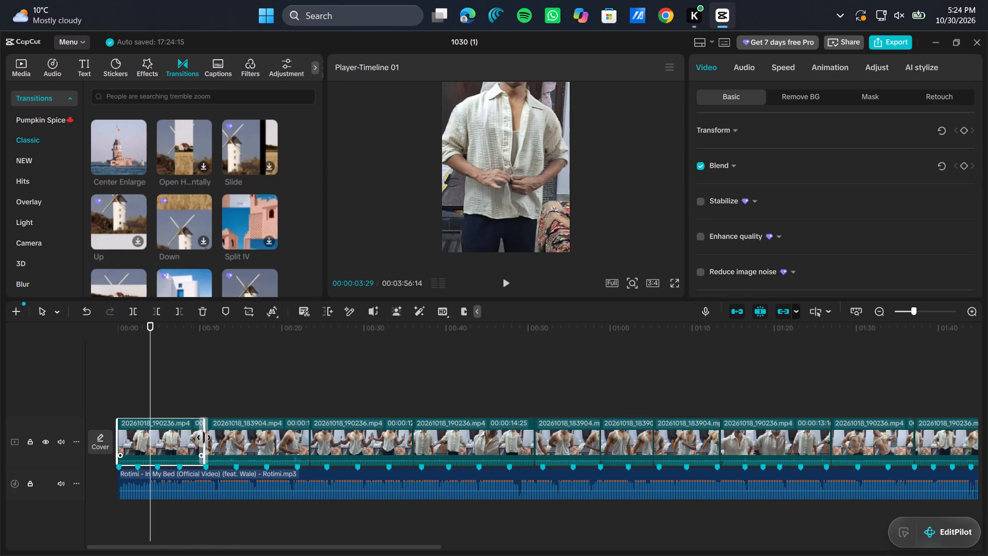
pyautogui.moveTo(204, 438); pyautogui.dragTo(156, 446)
# Trim the end of the second segment, 20261018_183904.mp4, back to the beat marker at about 00:00:07:16.
pyautogui.click(196, 443)
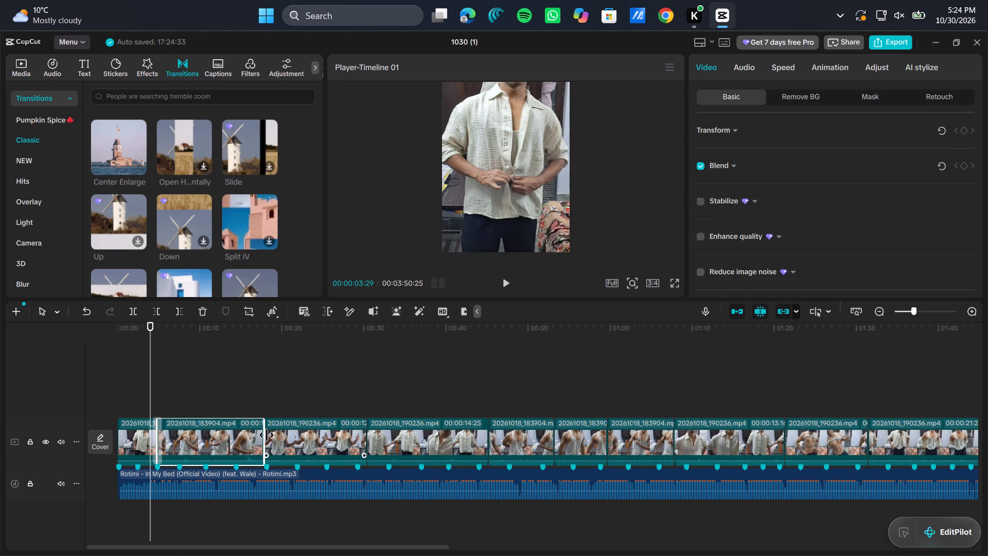
pyautogui.moveTo(266, 436); pyautogui.dragTo(179, 447)
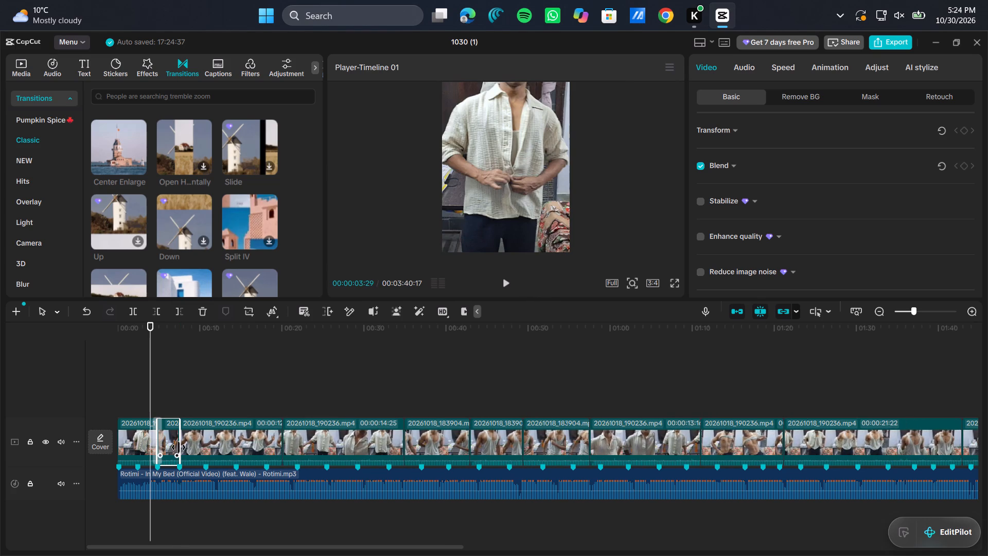
# Trim the ends of the third and fourth segments, both 20261018_190236.mp4, back to the beat markers at about 00:00:11 and 00:00:14.
pyautogui.click(223, 444)
pyautogui.moveTo(285, 432); pyautogui.dragTo(226, 435)
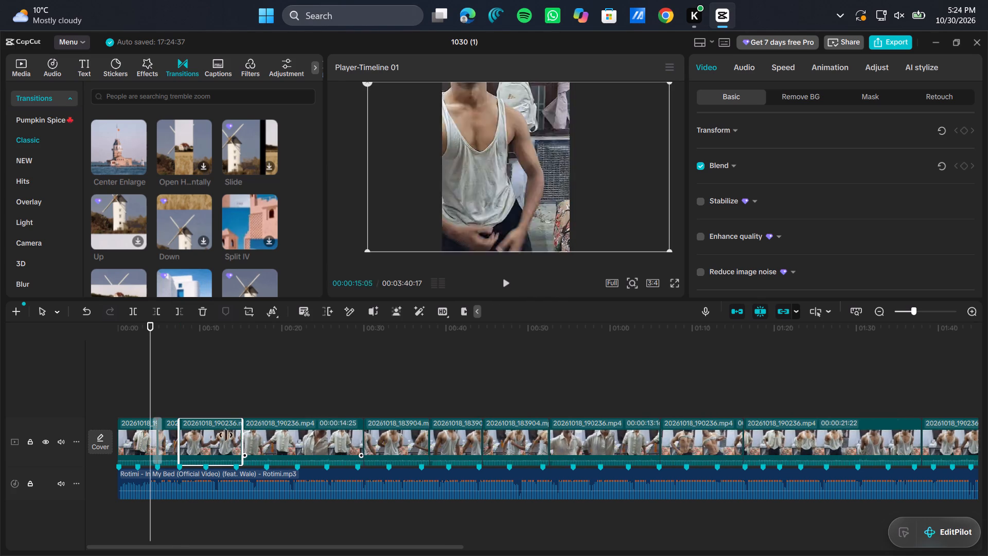
pyautogui.moveTo(226, 435); pyautogui.dragTo(205, 440)
pyautogui.click(245, 445)
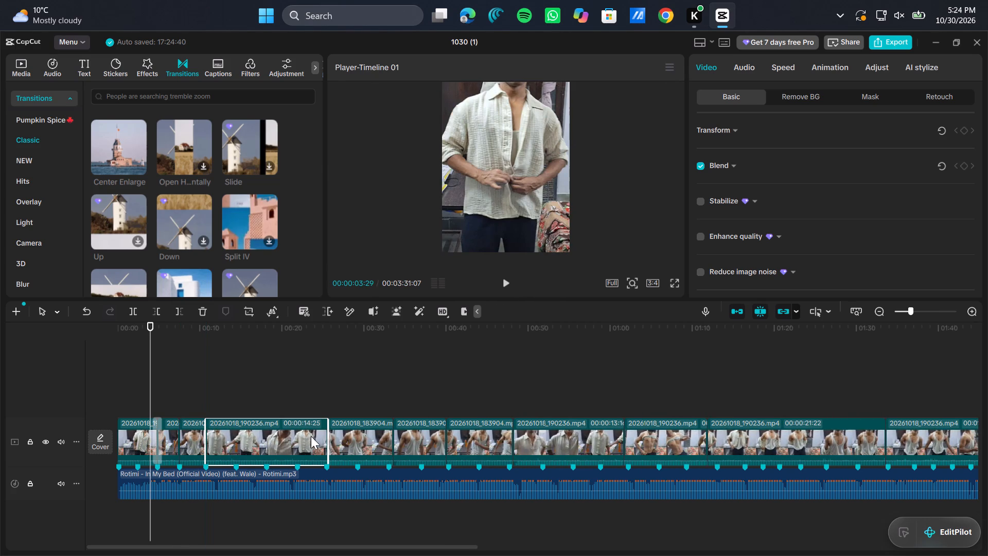
pyautogui.moveTo(328, 434); pyautogui.dragTo(233, 449)
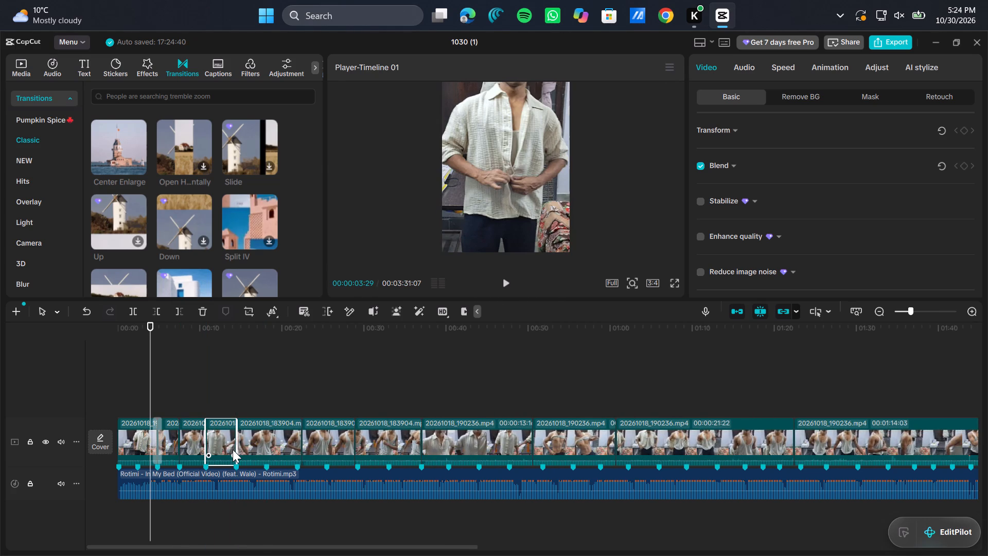
# Trim the ends of the fifth and sixth segments, both 20261018_183904.mp4, back to the beat markers at about 00:00:18 and 00:00:22.
pyautogui.click(263, 449)
pyautogui.moveTo(304, 440); pyautogui.dragTo(267, 449)
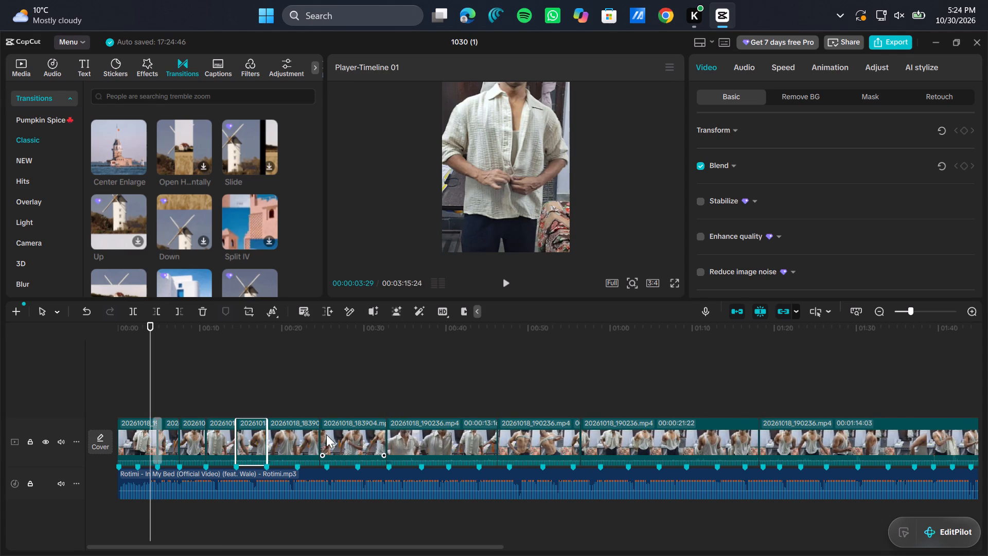
pyautogui.click(316, 437)
pyautogui.moveTo(320, 437); pyautogui.dragTo(299, 444)
pyautogui.click(299, 444)
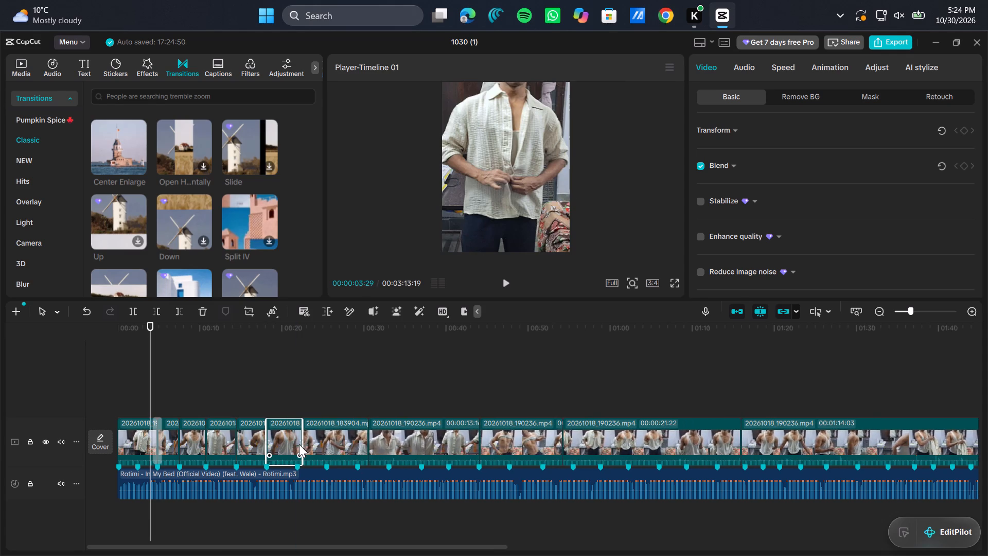
pyautogui.click(300, 443)
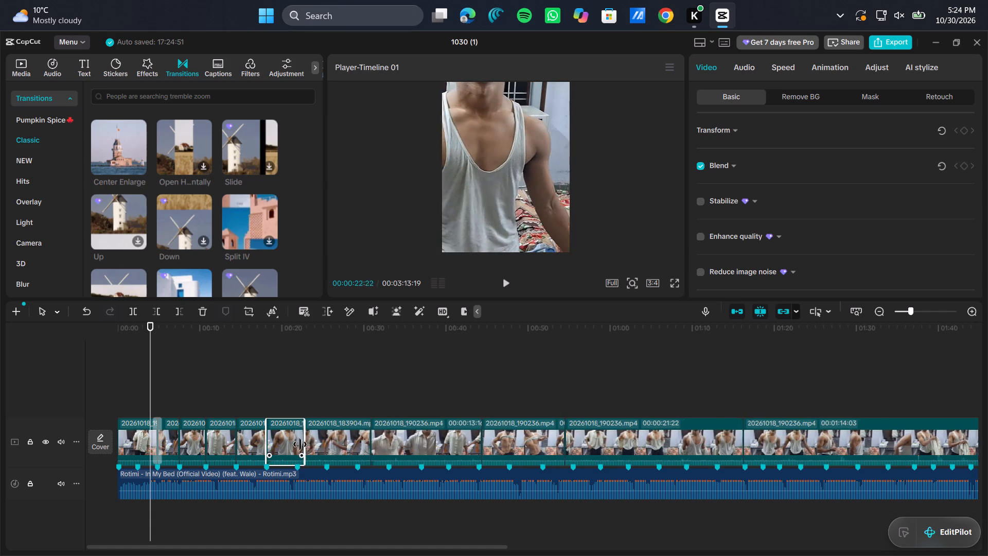
# Trim the seventh segment (20261018_183904.mp4) and eighth segment (20261018_190236.mp4) back to end at the beat markers near 00:00:25 and 00:00:29.
pyautogui.click(327, 441)
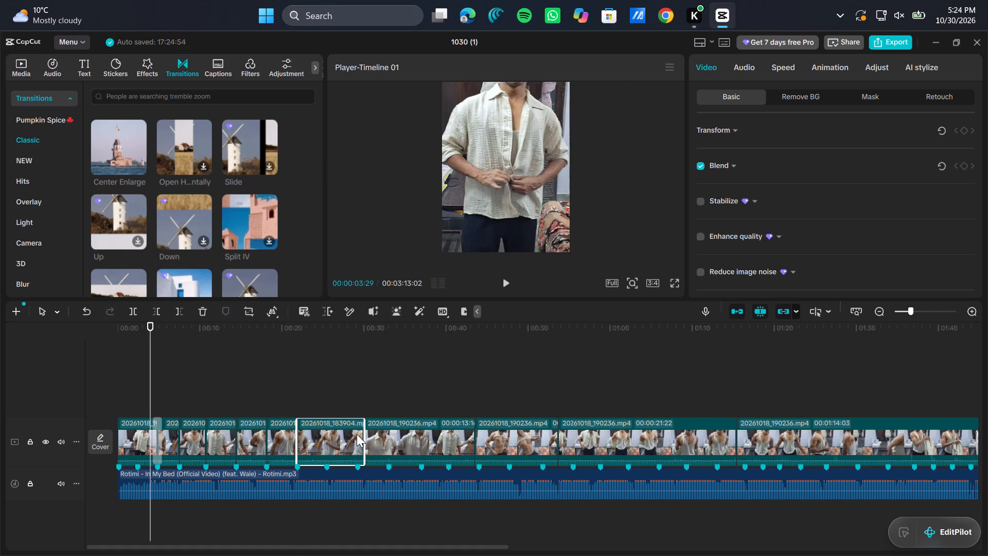
pyautogui.moveTo(363, 432); pyautogui.dragTo(326, 444)
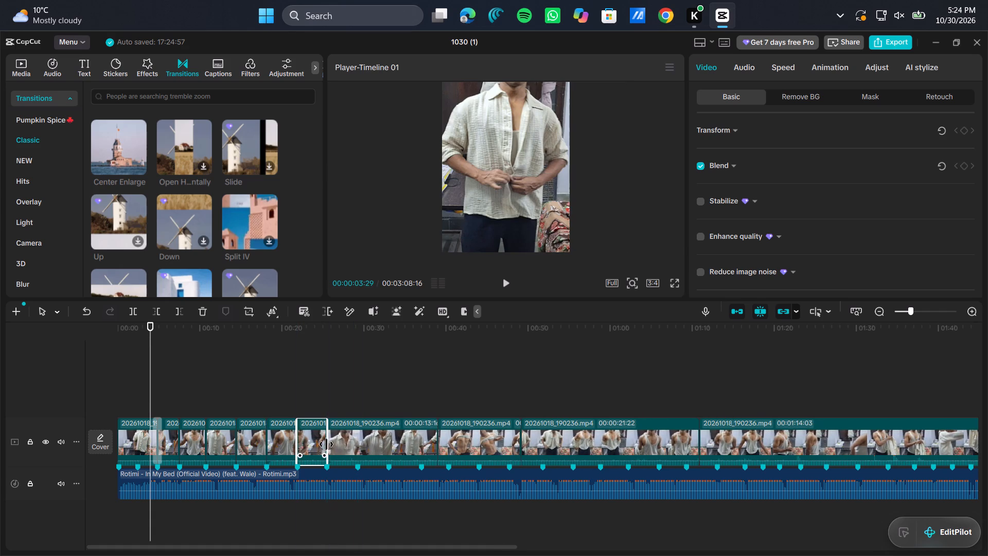
pyautogui.click(386, 438)
pyautogui.moveTo(438, 434); pyautogui.dragTo(357, 446)
# Trim the ends of the ninth and tenth segments, both 20261018_190236.mp4, back to the beat markers at about 00:00:33 and 00:00:37.
pyautogui.click(413, 440)
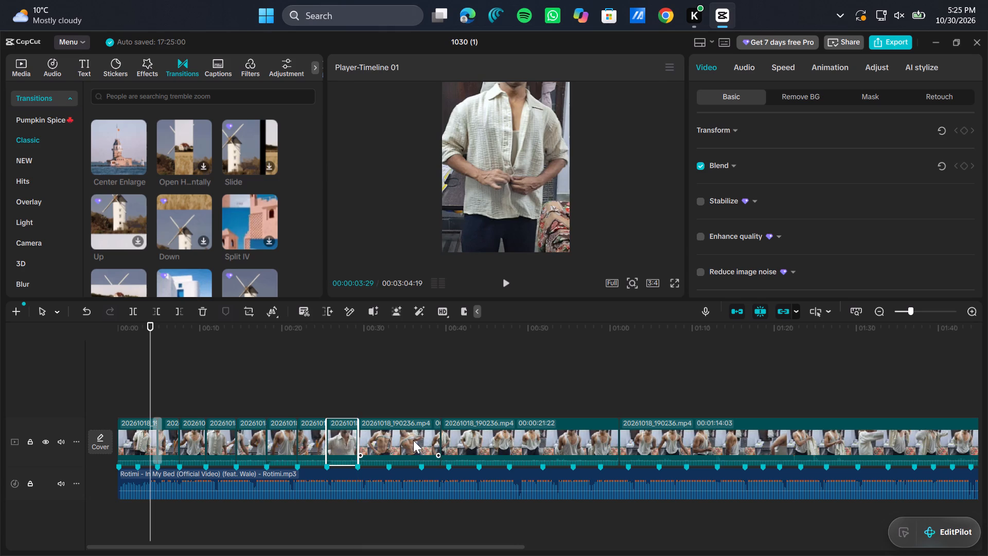
pyautogui.moveTo(440, 434); pyautogui.dragTo(391, 438)
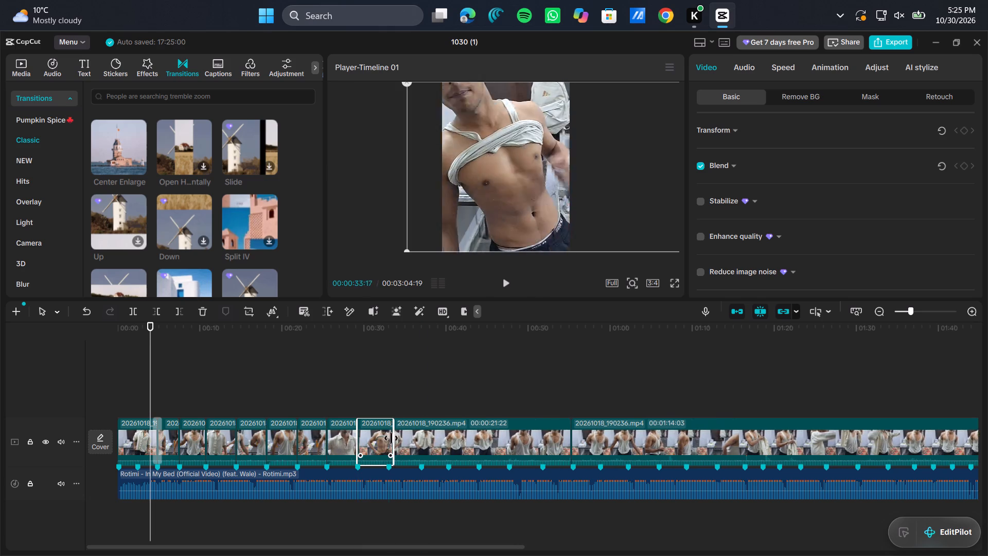
pyautogui.moveTo(391, 438); pyautogui.dragTo(386, 440)
pyautogui.click(441, 439)
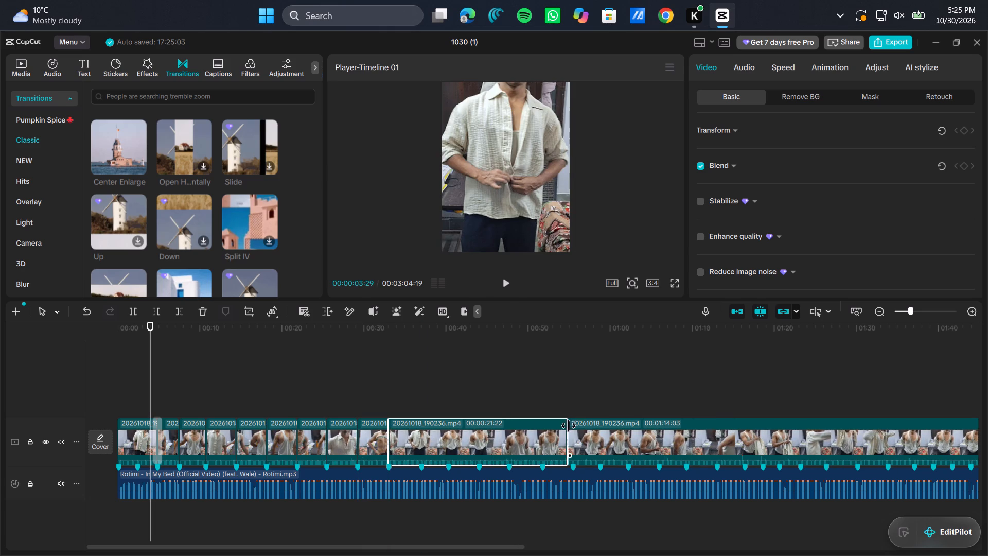
pyautogui.moveTo(567, 429); pyautogui.dragTo(418, 463)
# Play the video from 00:00:00:00 to check the trimmed segments against the music.
pyautogui.click(487, 446)
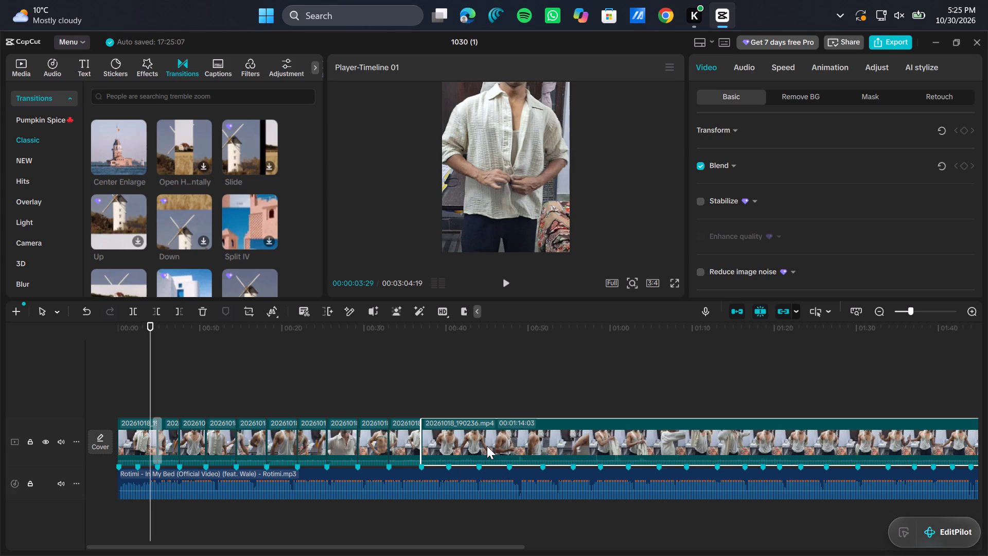
pyautogui.moveTo(151, 374); pyautogui.dragTo(102, 379)
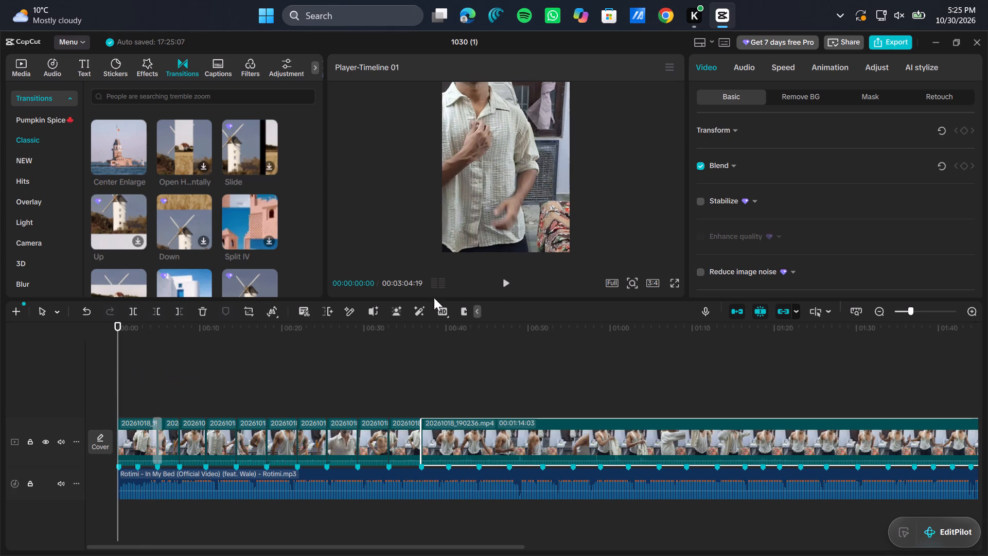
pyautogui.click(507, 284)
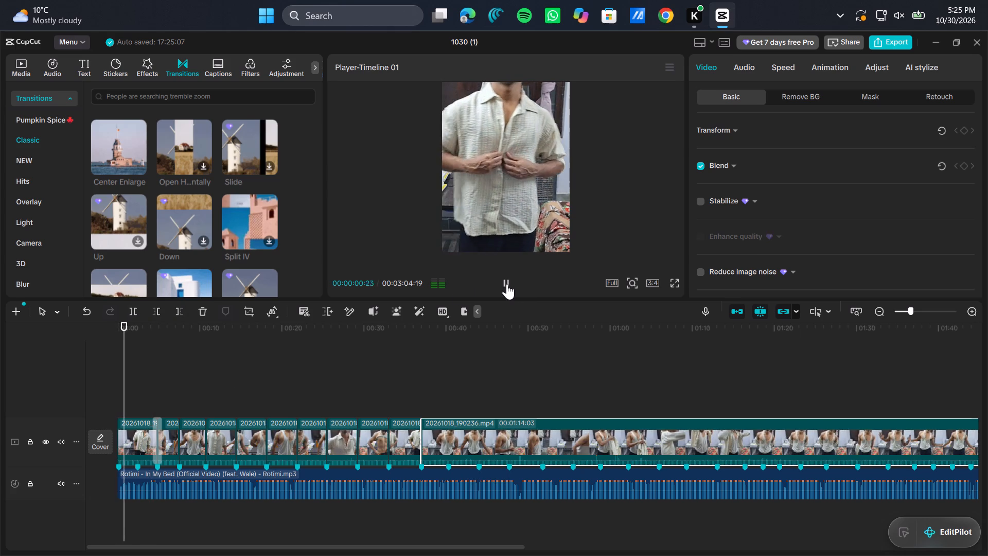
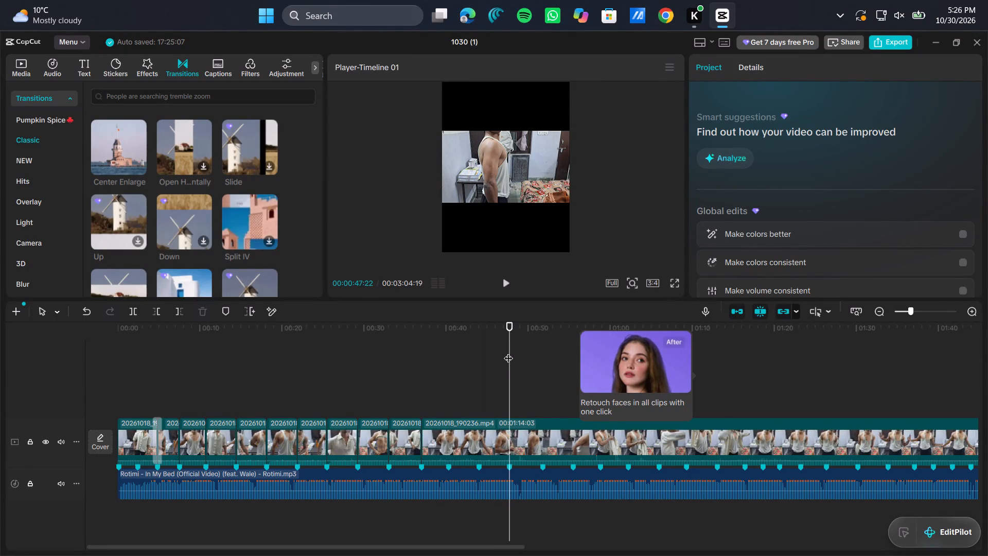
# Split the long 20261018_190236.mp4 clip at 00:00:44:01 and 00:00:49:02 to isolate the passage between them.
pyautogui.moveTo(508, 352); pyautogui.dragTo(497, 356)
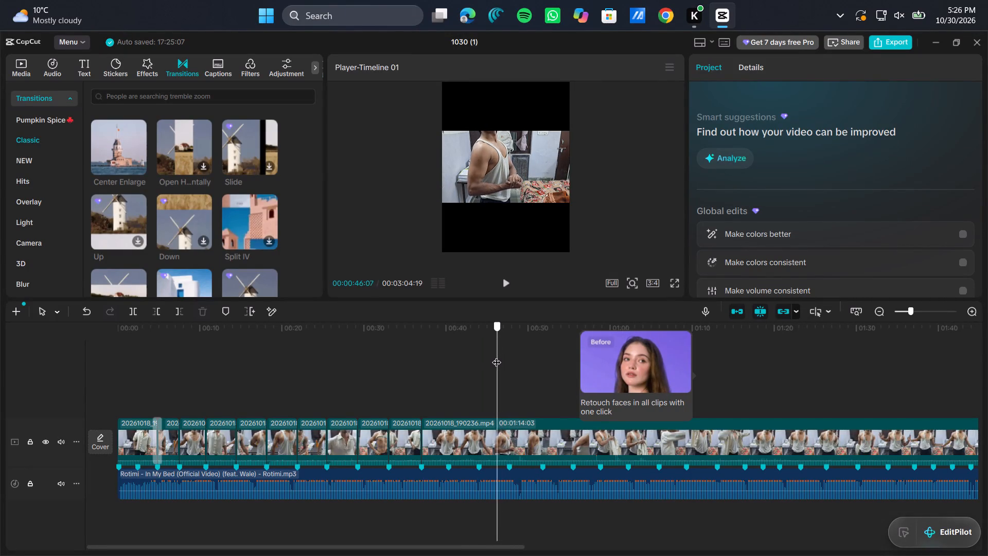
pyautogui.moveTo(497, 356); pyautogui.dragTo(480, 362)
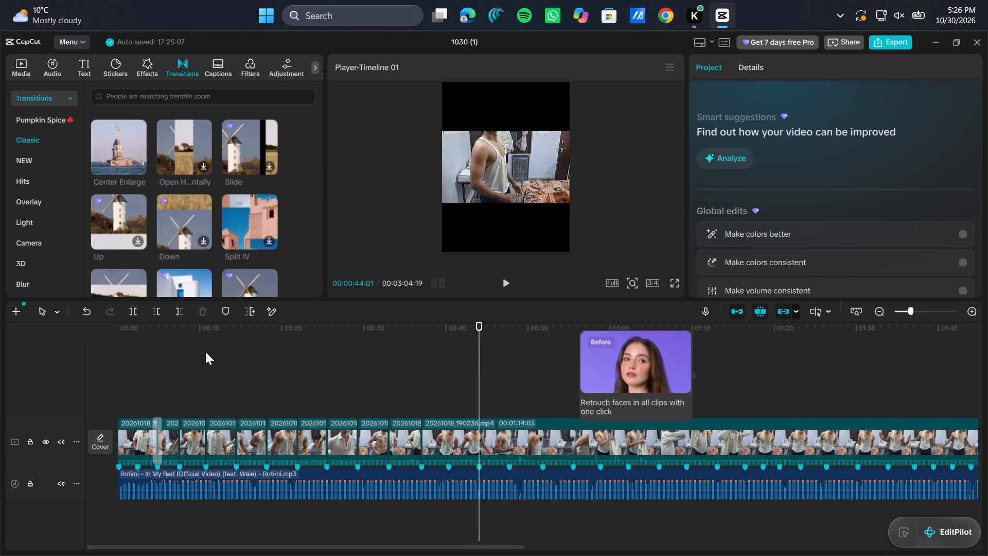
pyautogui.click(140, 313)
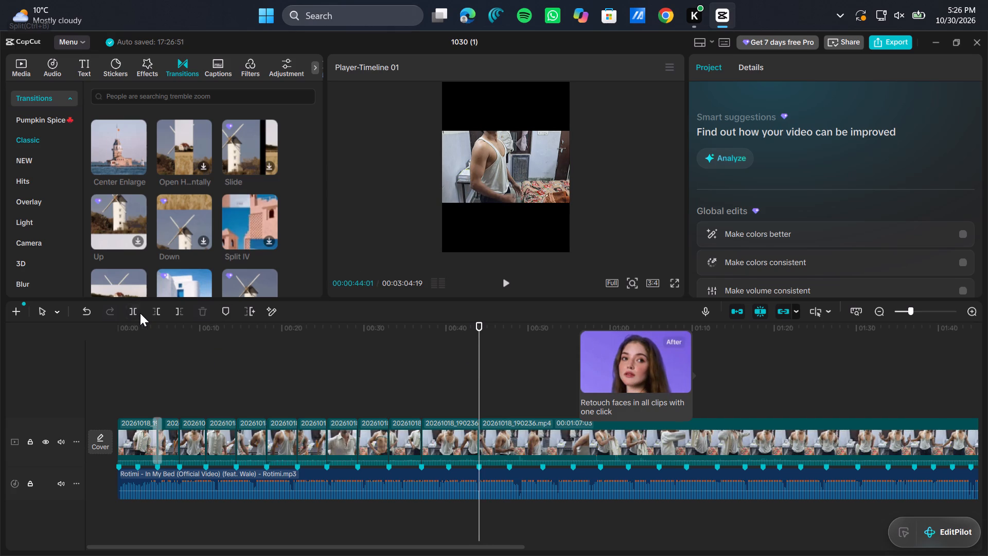
pyautogui.moveTo(482, 381); pyautogui.dragTo(508, 377)
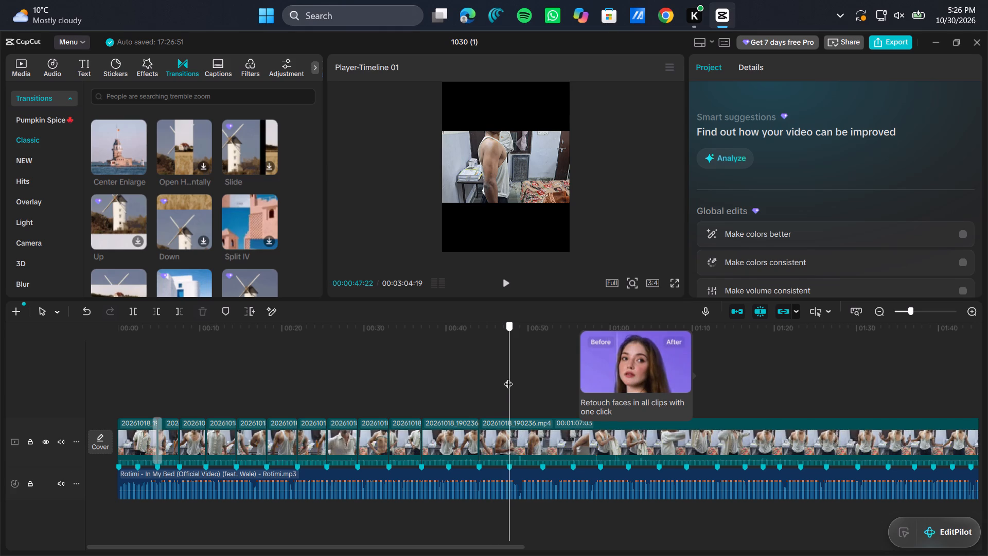
pyautogui.moveTo(508, 377); pyautogui.dragTo(524, 377)
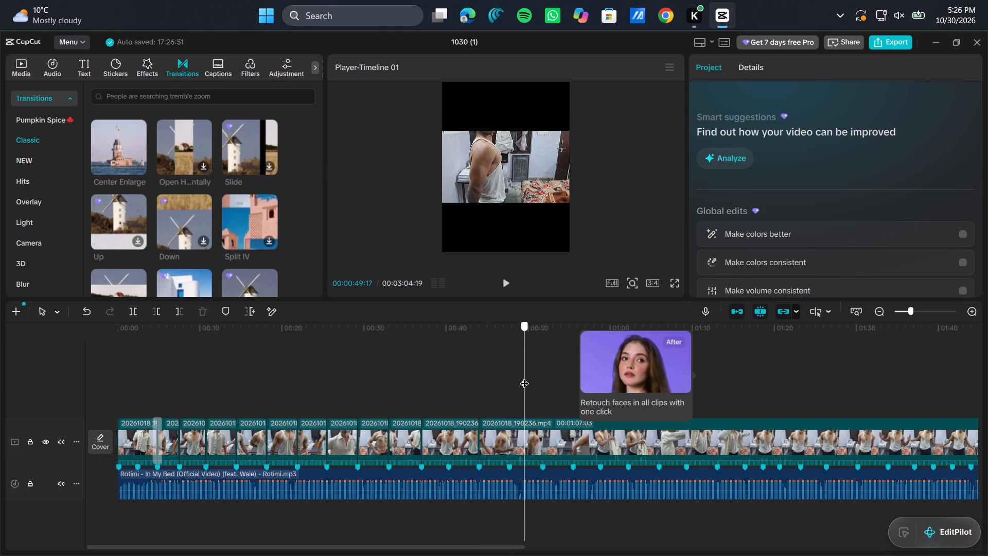
pyautogui.moveTo(524, 377); pyautogui.dragTo(520, 373)
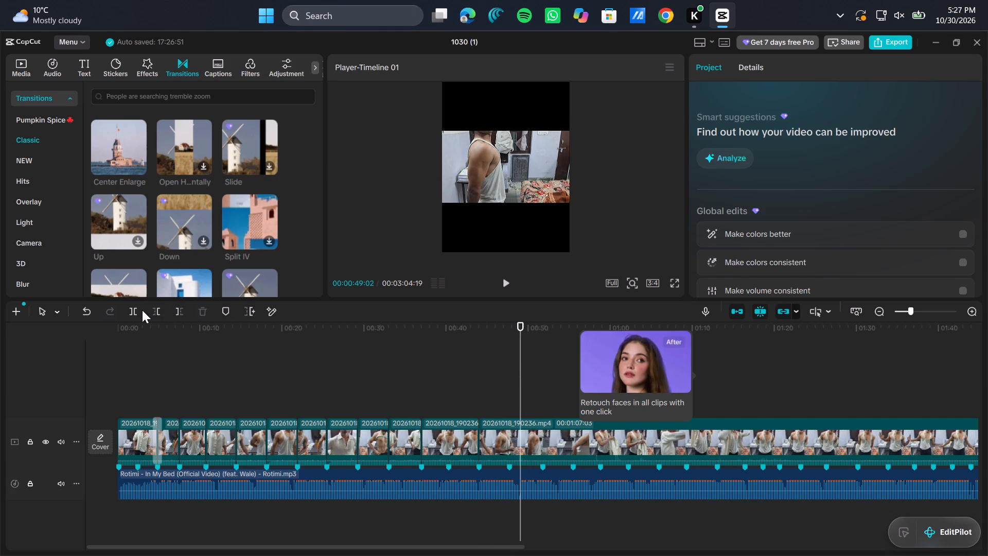
pyautogui.click(136, 309)
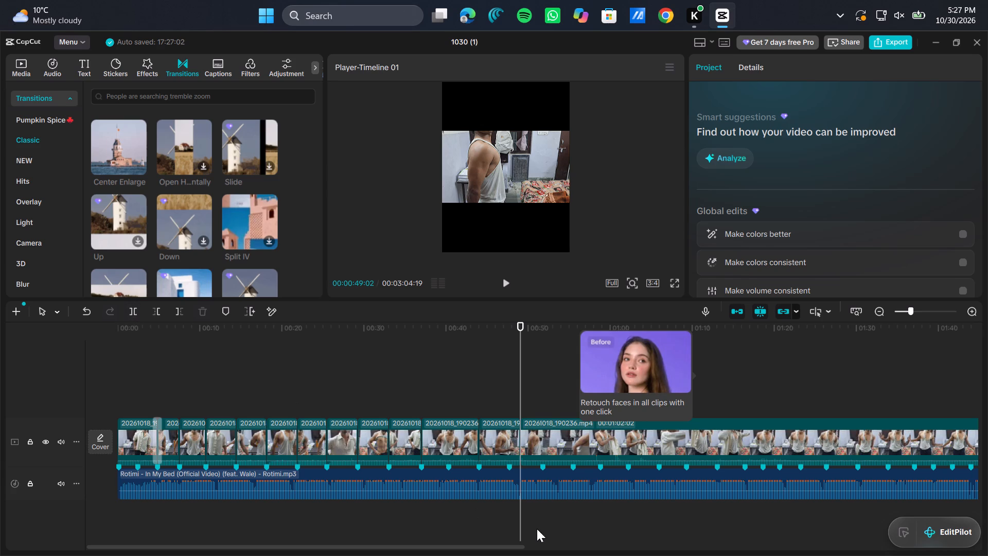
# Replace the fourth segment with the isolated 20261018_190236.mp4 passage, placing it after the third segment and deleting the old segment behind it.
pyautogui.moveTo(496, 441); pyautogui.dragTo(222, 435)
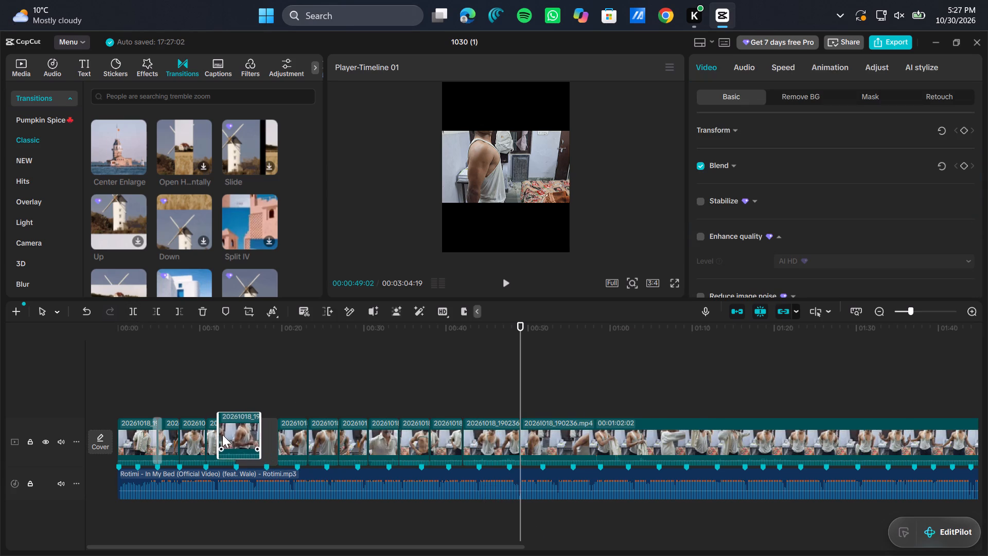
pyautogui.moveTo(222, 435); pyautogui.dragTo(215, 435)
pyautogui.click(263, 432)
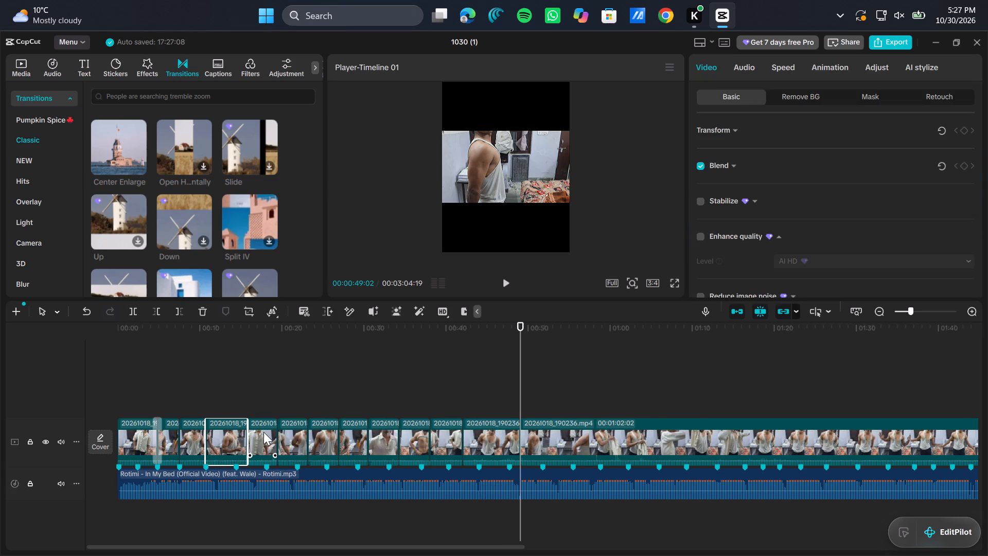
pyautogui.click(205, 307)
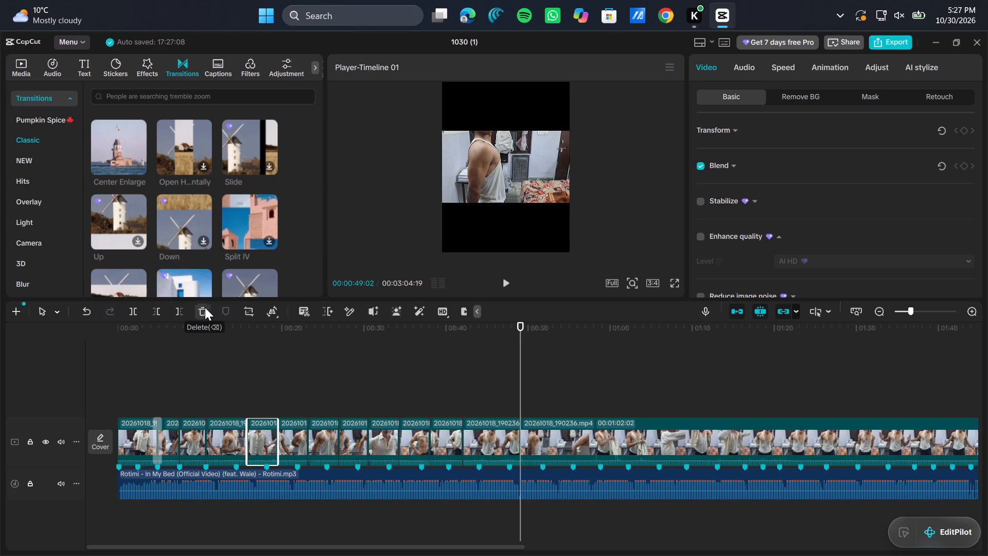
# Trim the end of the new fourth segment back to the beat marker at 00:00:14:14.
pyautogui.click(230, 451)
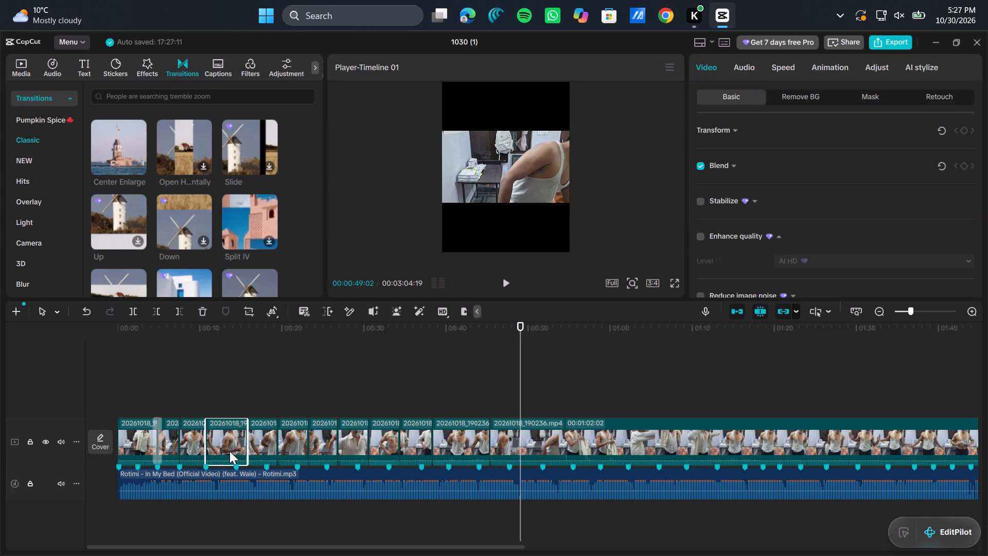
pyautogui.moveTo(245, 441); pyautogui.dragTo(235, 441)
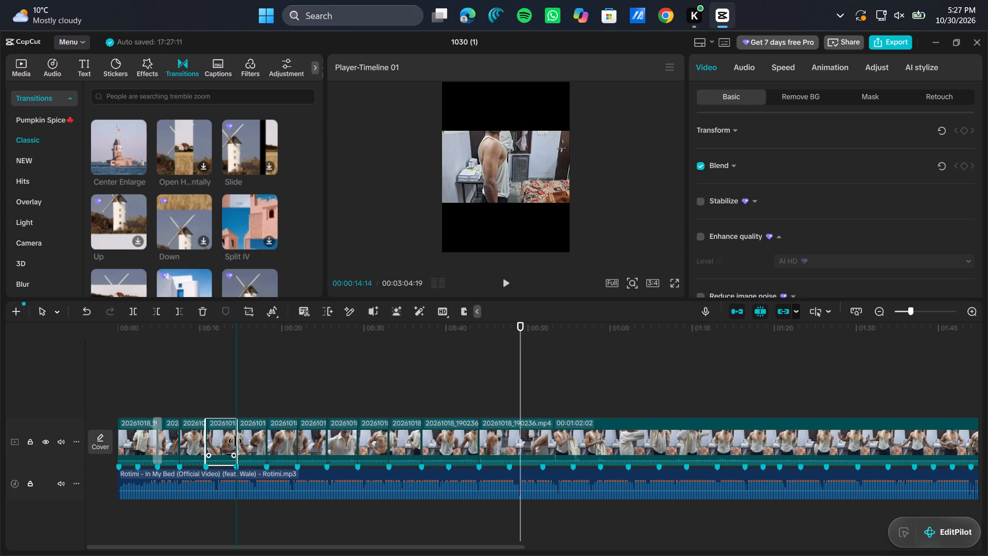
pyautogui.moveTo(235, 441); pyautogui.dragTo(236, 441)
# Play the video from 00:00:00:00 to check the replaced fourth segment against the music.
pyautogui.click(184, 377)
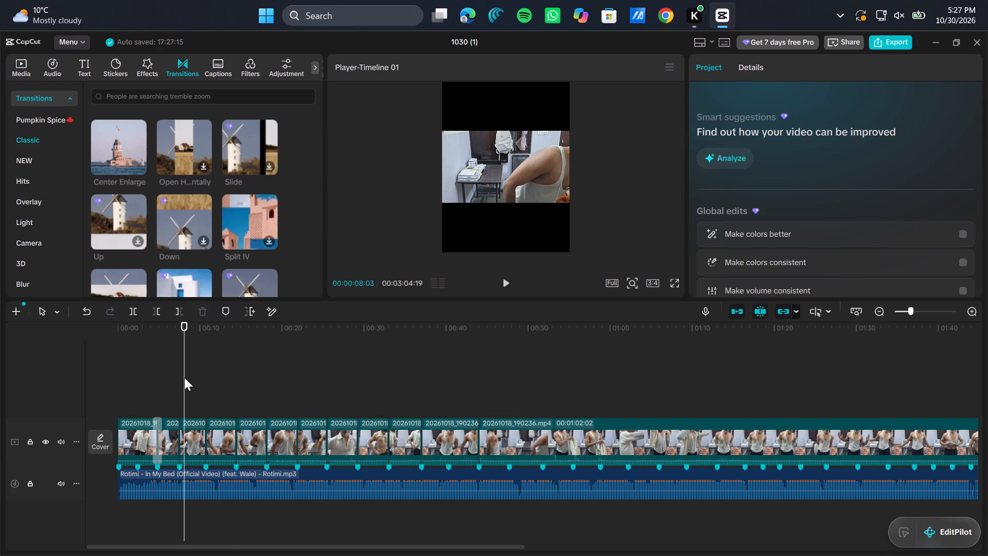
pyautogui.moveTo(184, 377); pyautogui.dragTo(25, 356)
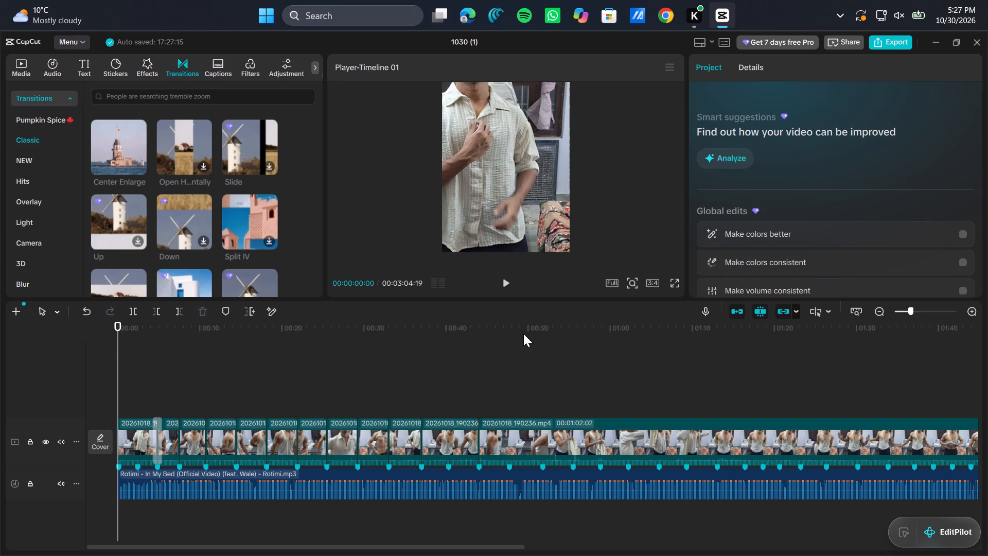
pyautogui.click(508, 281)
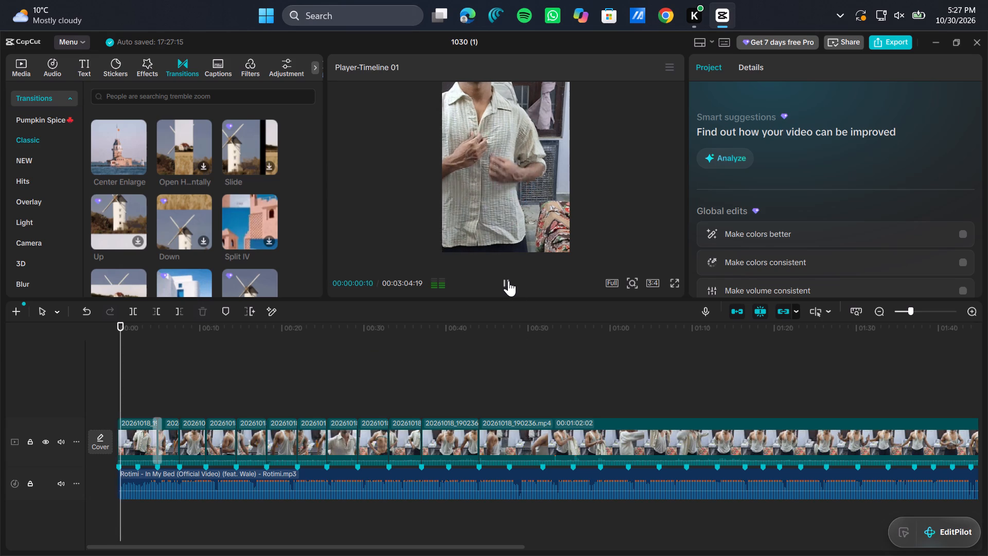
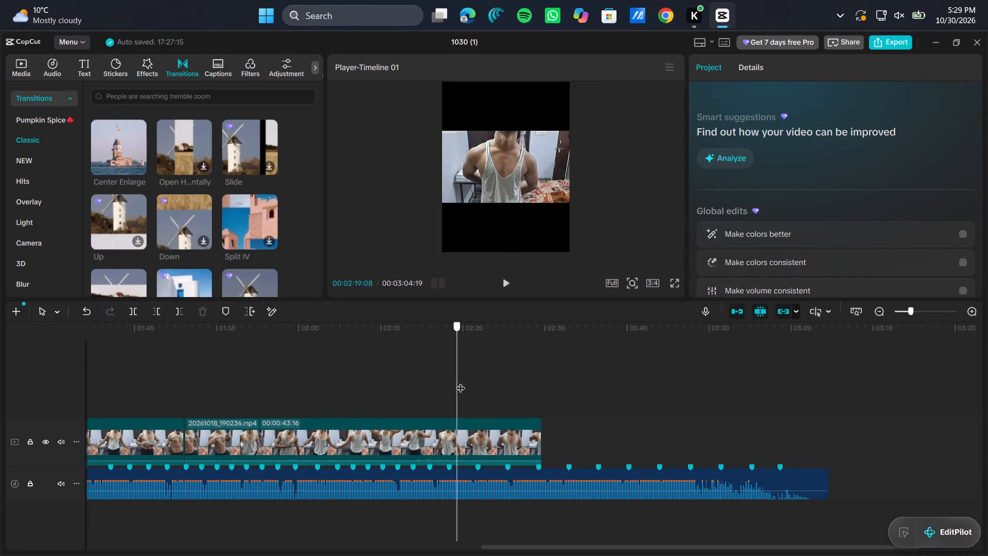
# Split the last stretch of the 20261018_190236.mp4 footage at 00:02:18:10 and 00:02:25:14 to isolate the passage between them.
pyautogui.click(136, 312)
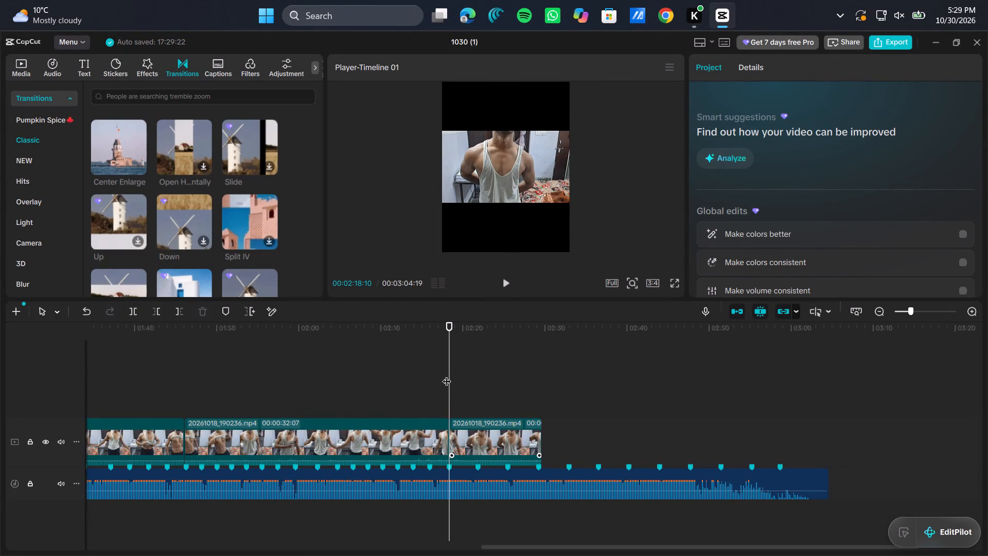
pyautogui.moveTo(449, 374); pyautogui.dragTo(508, 365)
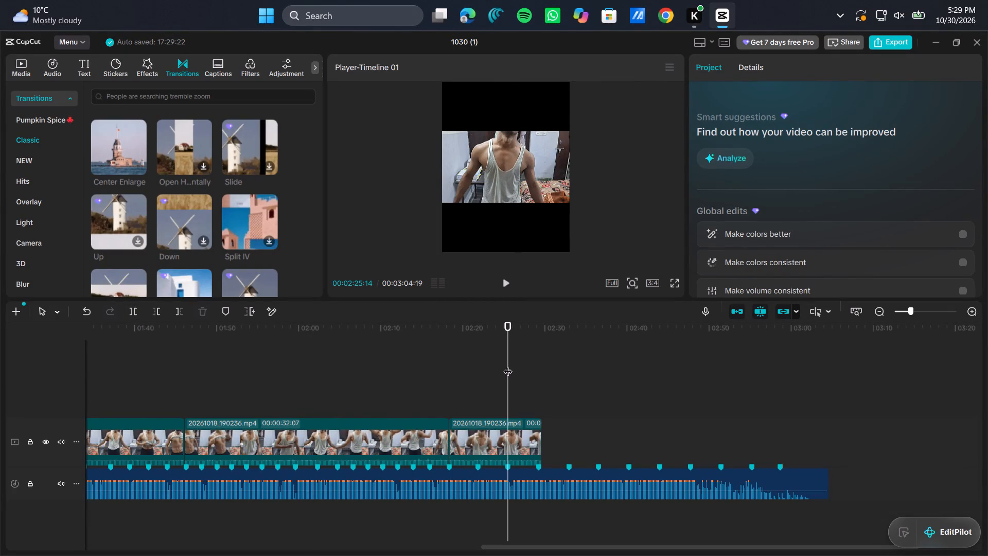
pyautogui.click(132, 311)
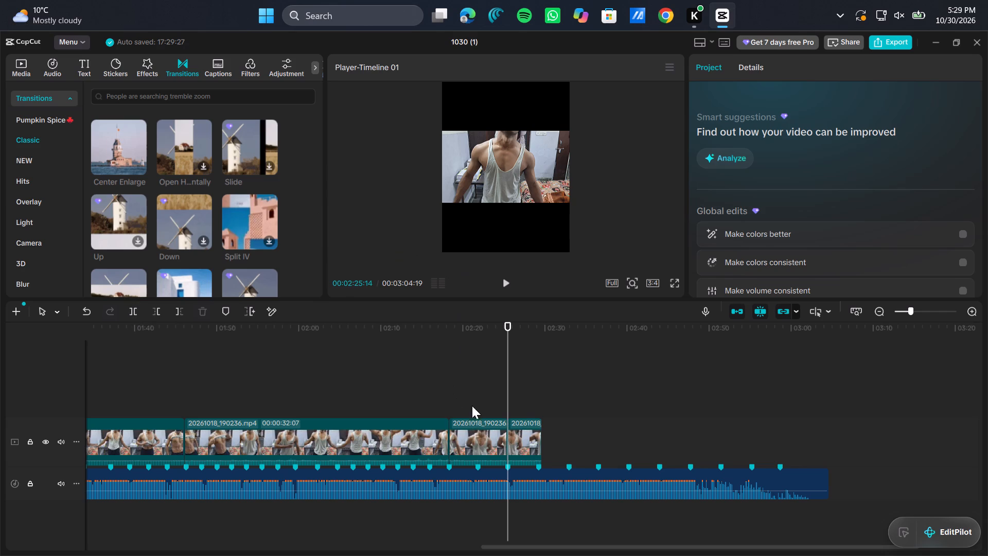
# Enlarge the isolated passage until it fills the height of the 3:4 frame, and shift it sideways to centre the person.
pyautogui.click(473, 387)
pyautogui.click(490, 425)
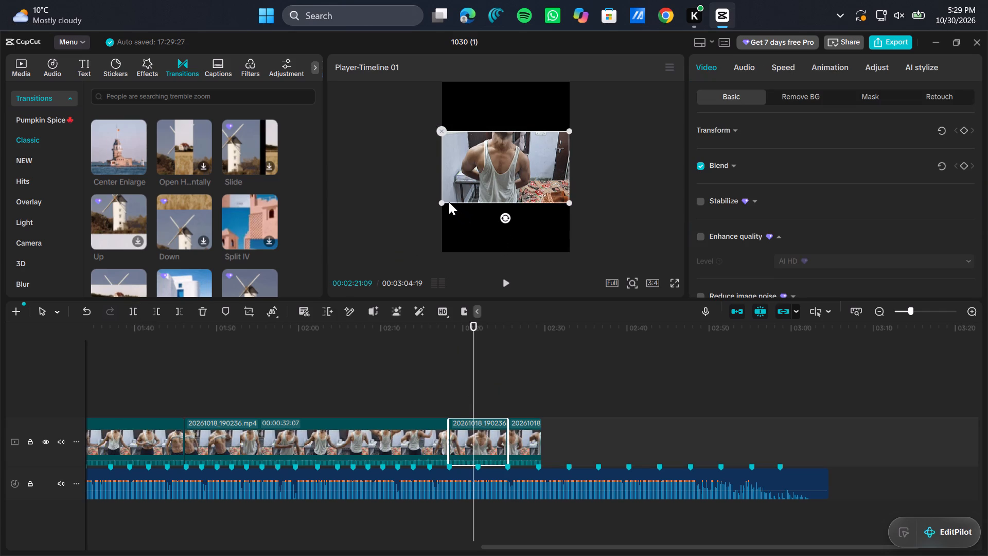
pyautogui.moveTo(439, 199); pyautogui.dragTo(392, 257)
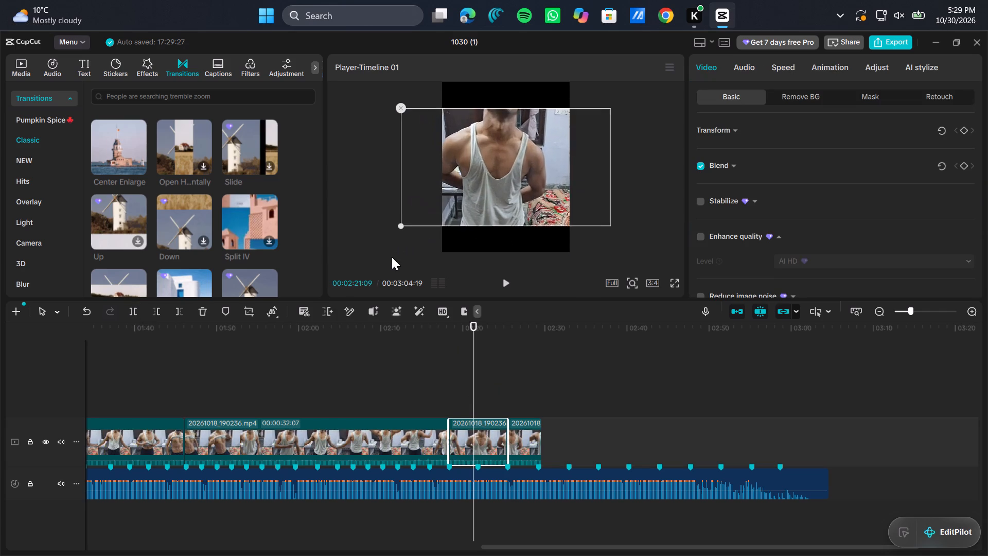
pyautogui.moveTo(392, 257); pyautogui.dragTo(315, 272)
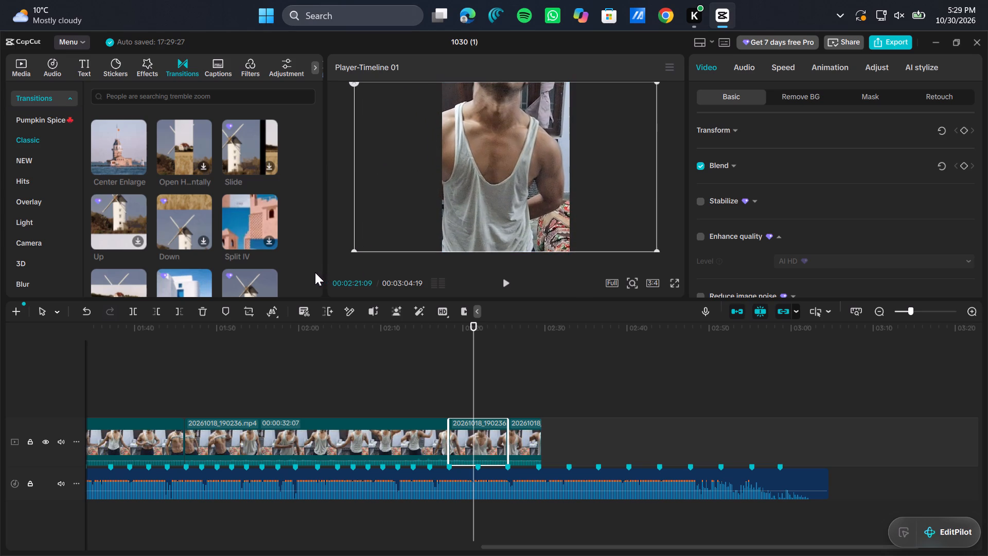
pyautogui.moveTo(469, 200); pyautogui.dragTo(528, 191)
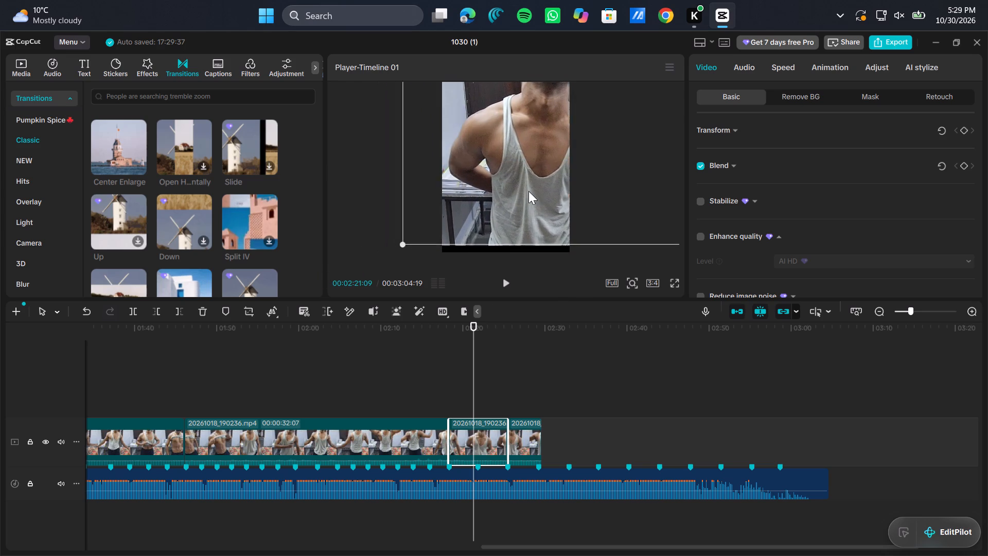
pyautogui.moveTo(528, 191); pyautogui.dragTo(470, 220)
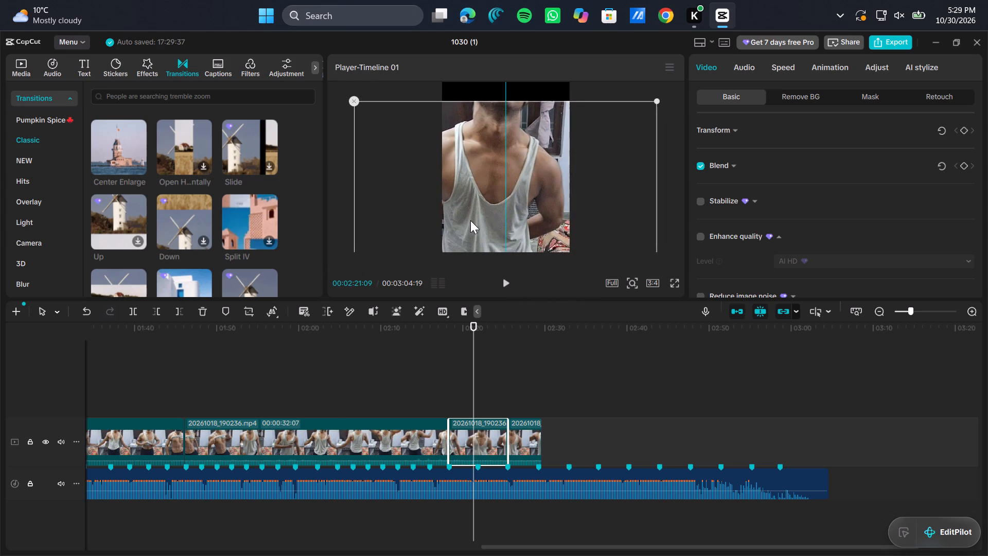
pyautogui.moveTo(470, 220); pyautogui.dragTo(482, 204)
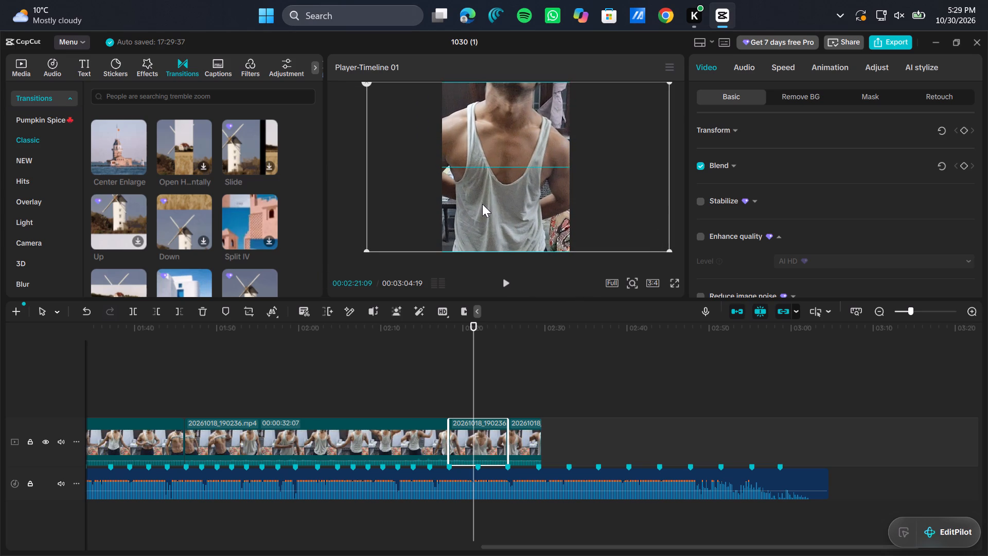
pyautogui.moveTo(482, 204); pyautogui.dragTo(484, 204)
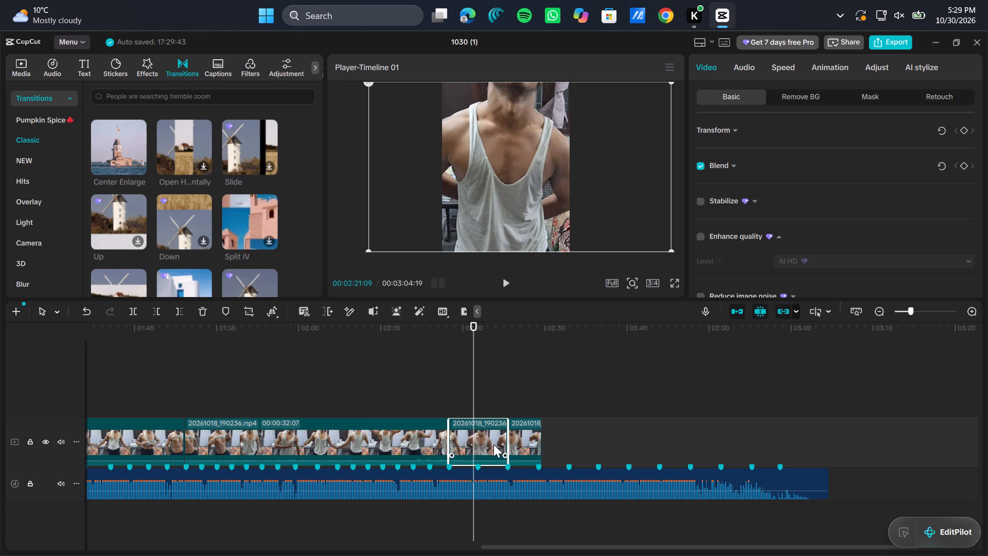
# Move the reframed passage to the early part of the timeline, placing it directly after the sixth segment as the seventh.
pyautogui.moveTo(494, 445); pyautogui.dragTo(82, 419)
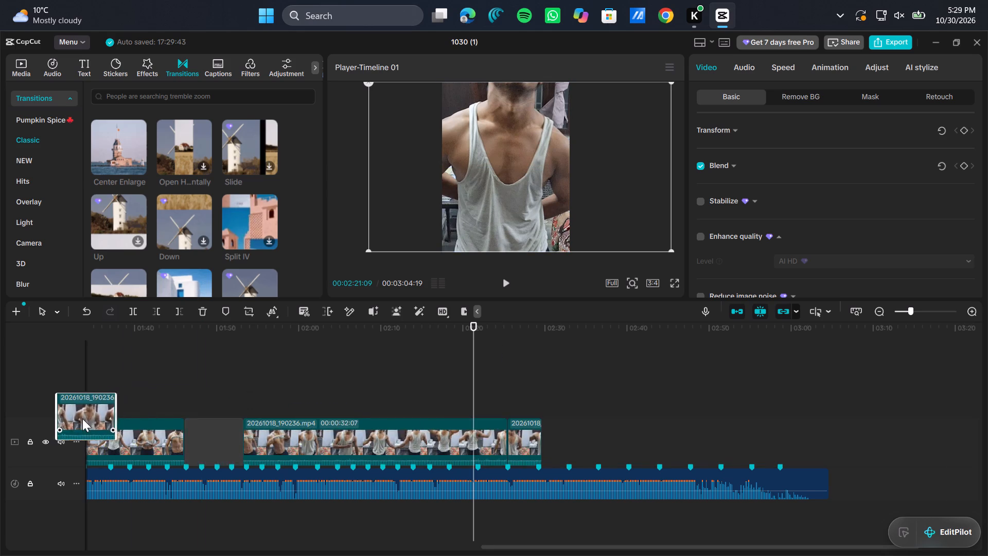
pyautogui.moveTo(82, 419); pyautogui.dragTo(89, 417)
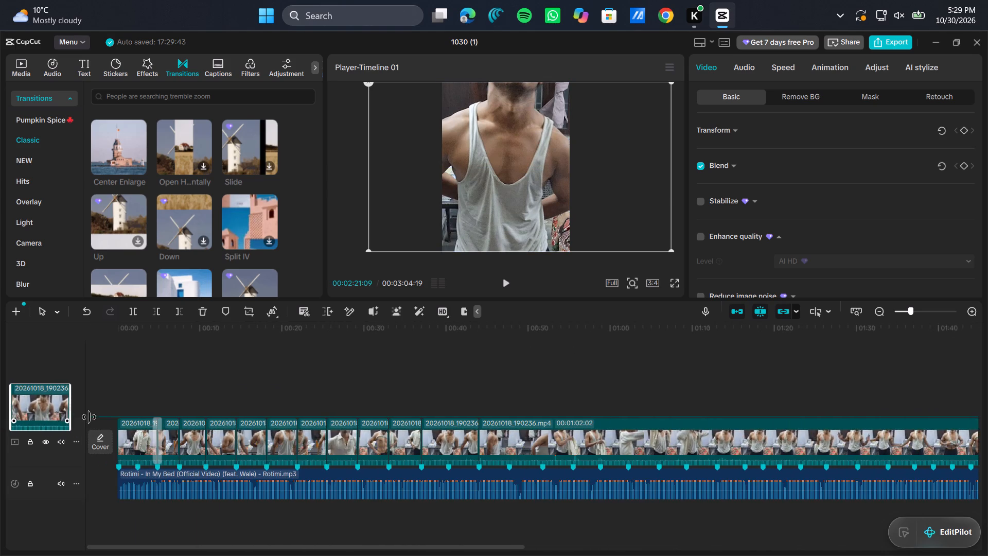
pyautogui.moveTo(89, 417); pyautogui.dragTo(394, 448)
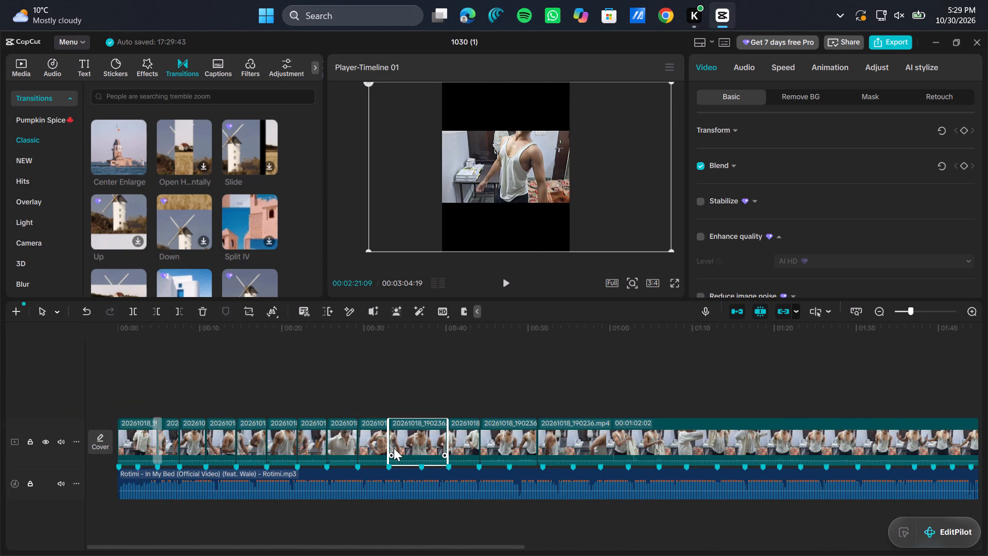
pyautogui.moveTo(420, 424); pyautogui.dragTo(383, 426)
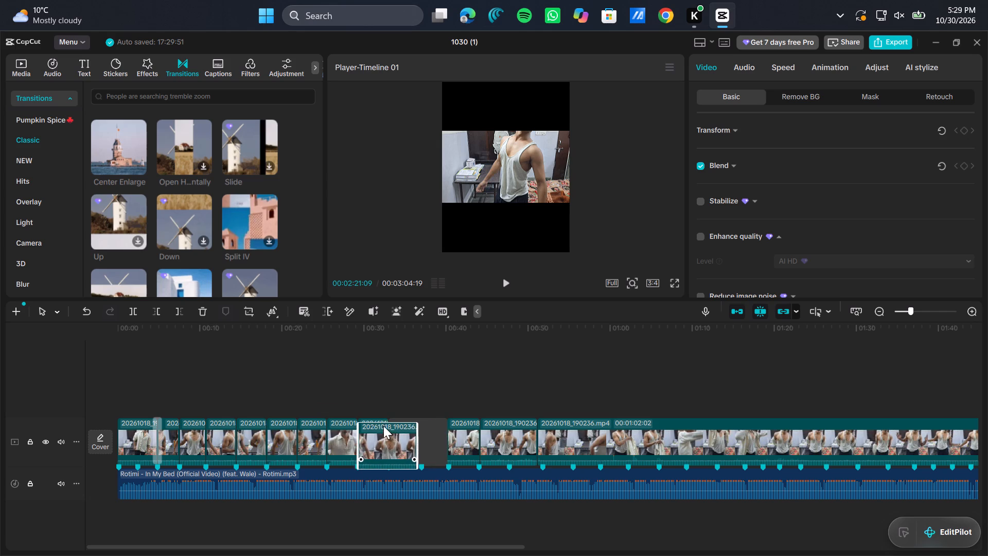
pyautogui.moveTo(383, 426); pyautogui.dragTo(347, 424)
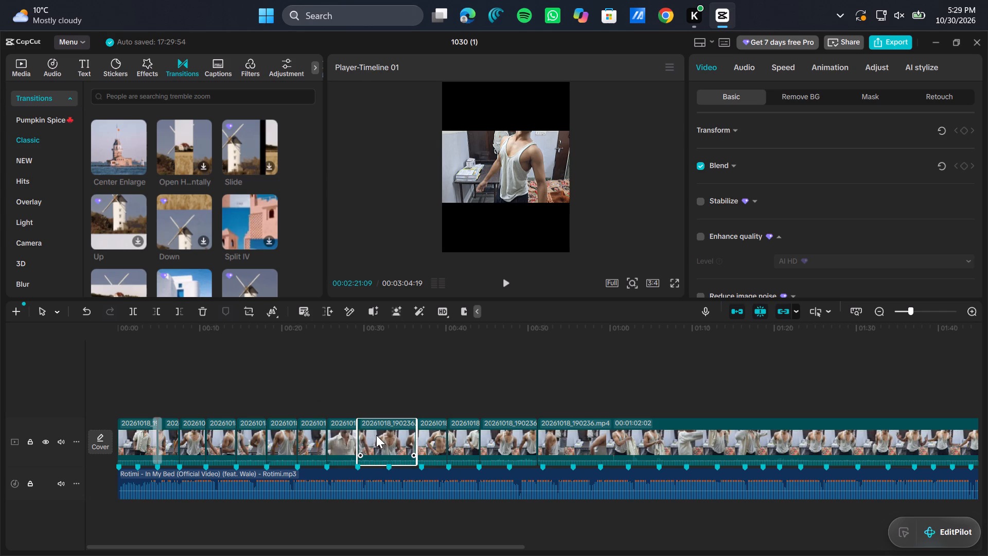
pyautogui.moveTo(378, 435); pyautogui.dragTo(283, 439)
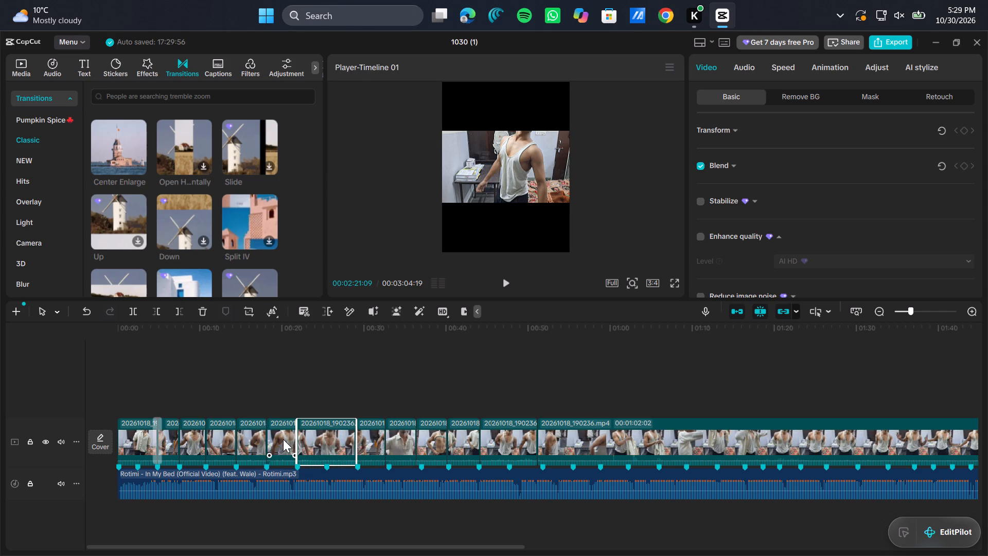
# Trim the end of the new seventh segment back to the first beat marker after its start.
pyautogui.click(311, 390)
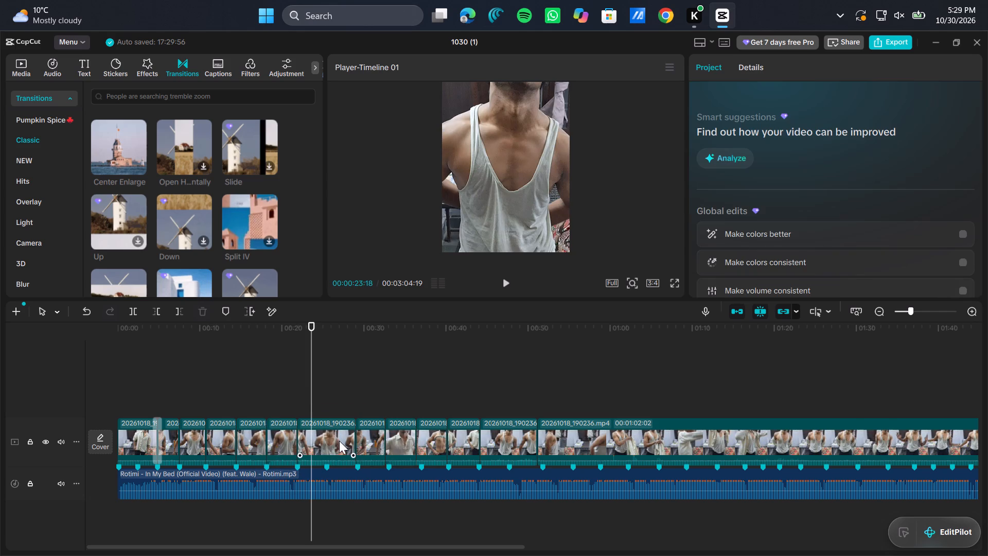
pyautogui.click(339, 441)
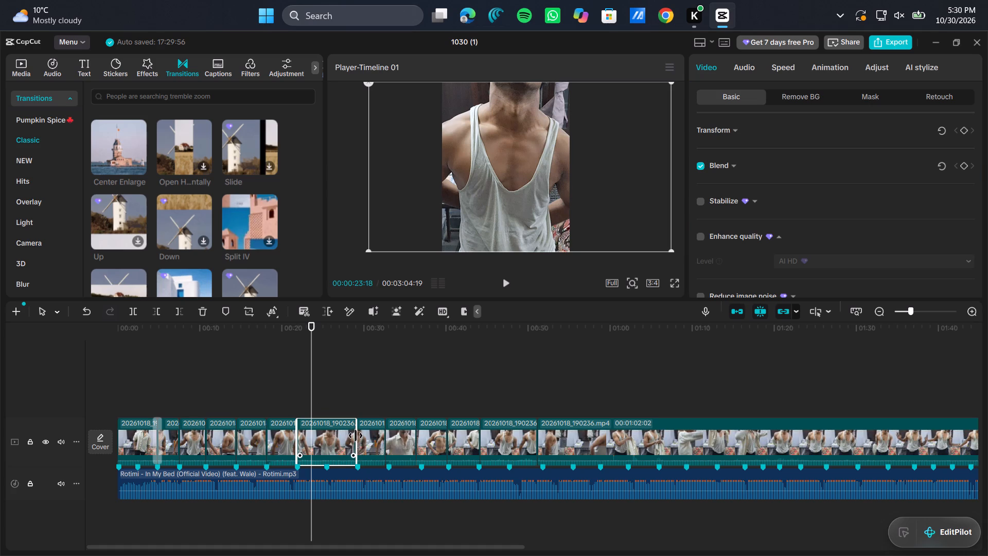
pyautogui.moveTo(356, 436); pyautogui.dragTo(322, 444)
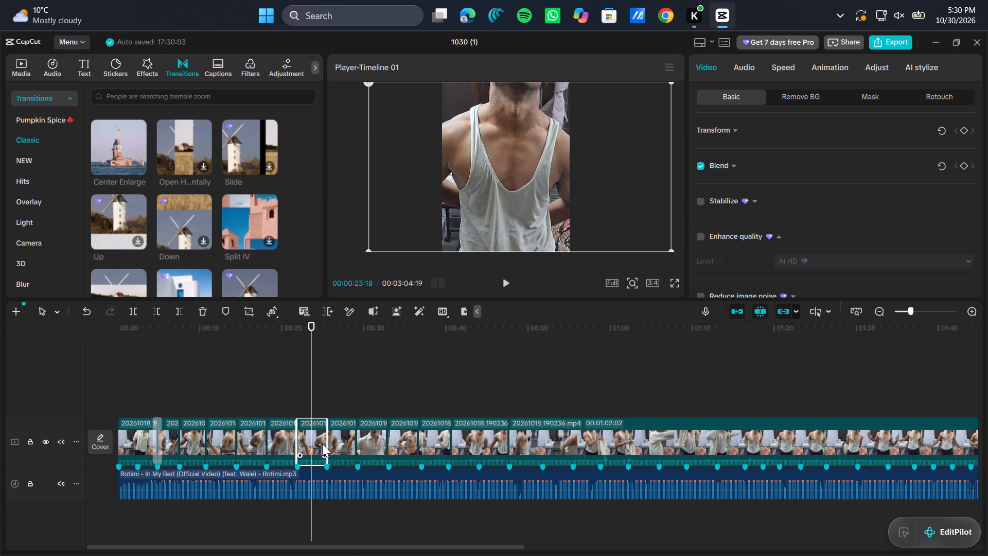
# Play the video from 00:00:00:00 to check the new seventh segment against the music.
pyautogui.moveTo(314, 380); pyautogui.dragTo(59, 371)
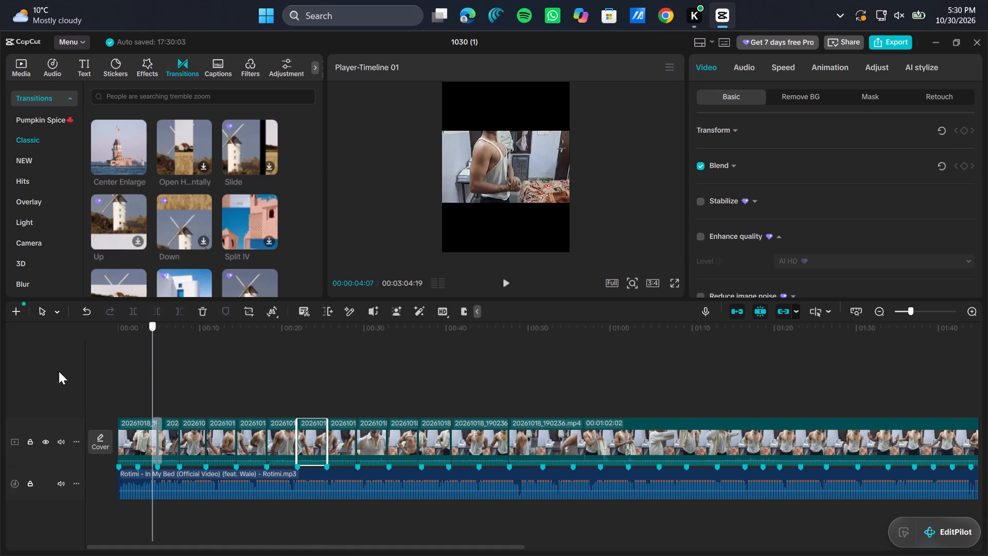
pyautogui.moveTo(59, 371); pyautogui.dragTo(0, 349)
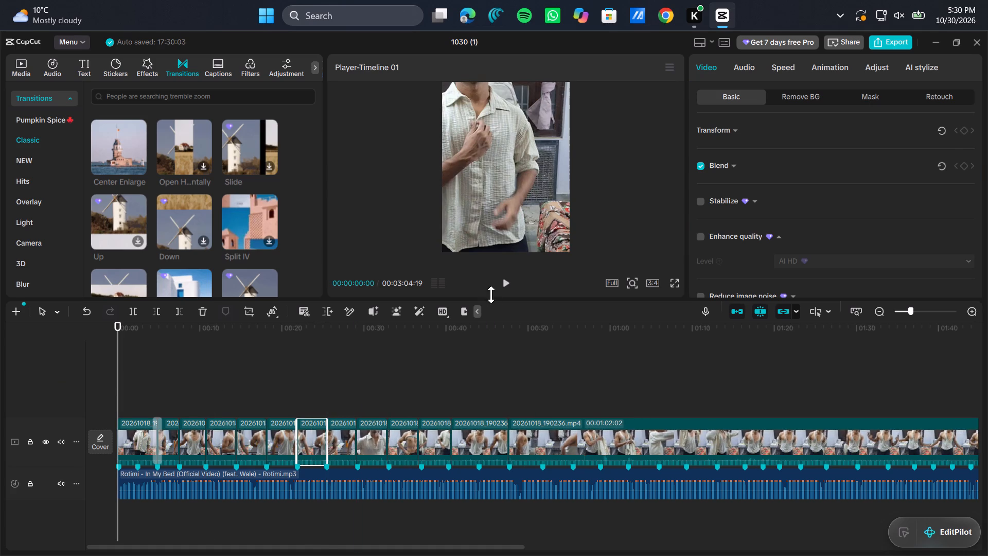
pyautogui.click(505, 285)
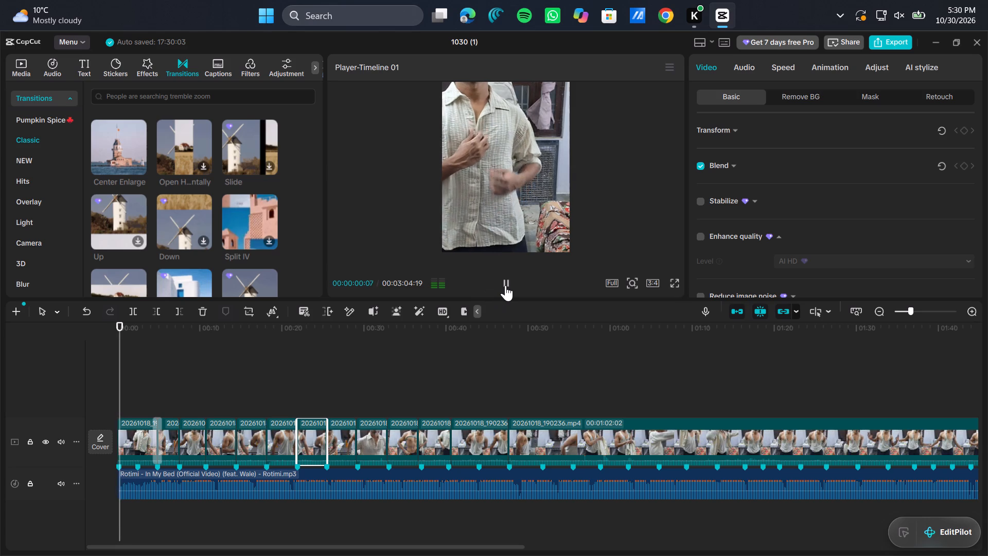
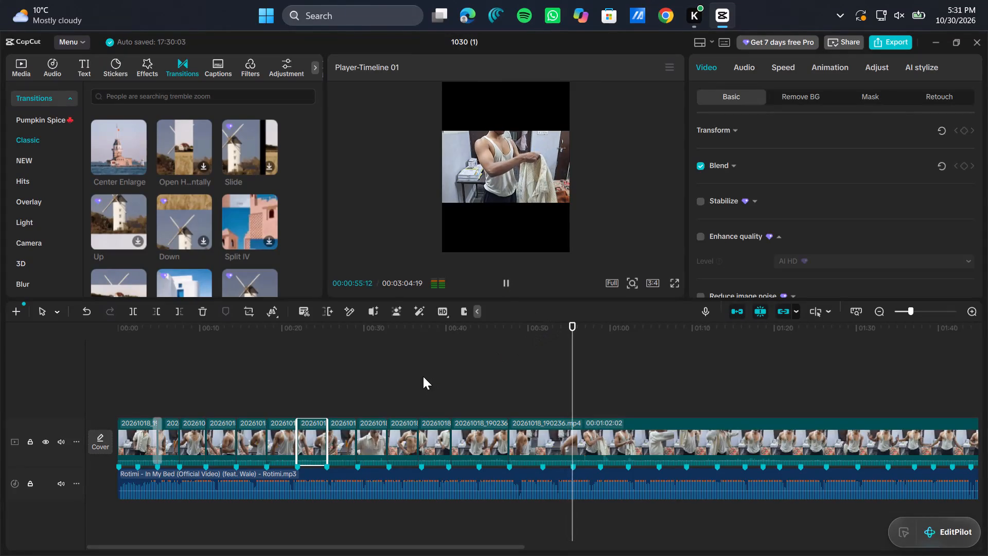
# Move the twelfth segment, just before the long final clip, to directly after the seventh segment as the eighth.
pyautogui.click(423, 376)
pyautogui.click(423, 376)
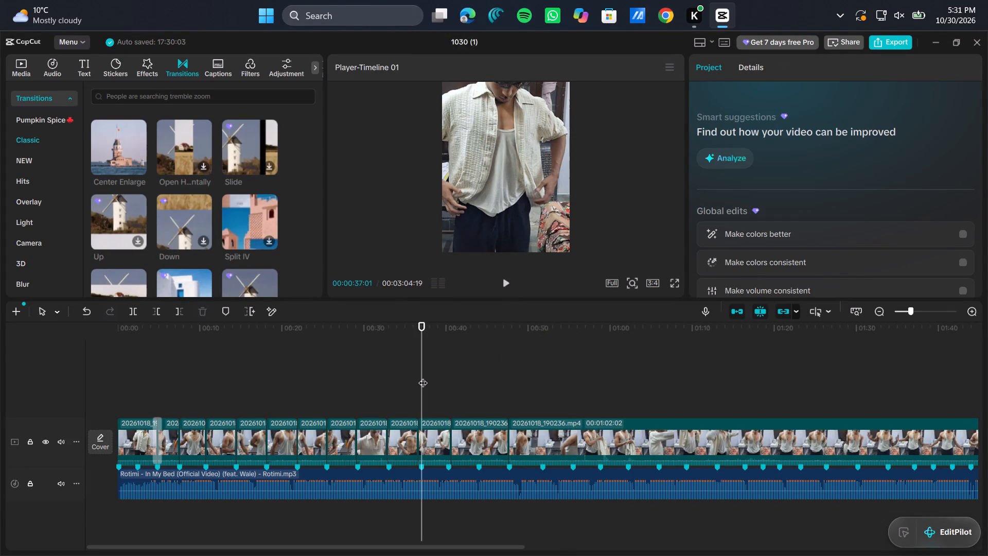
pyautogui.moveTo(486, 431); pyautogui.dragTo(339, 424)
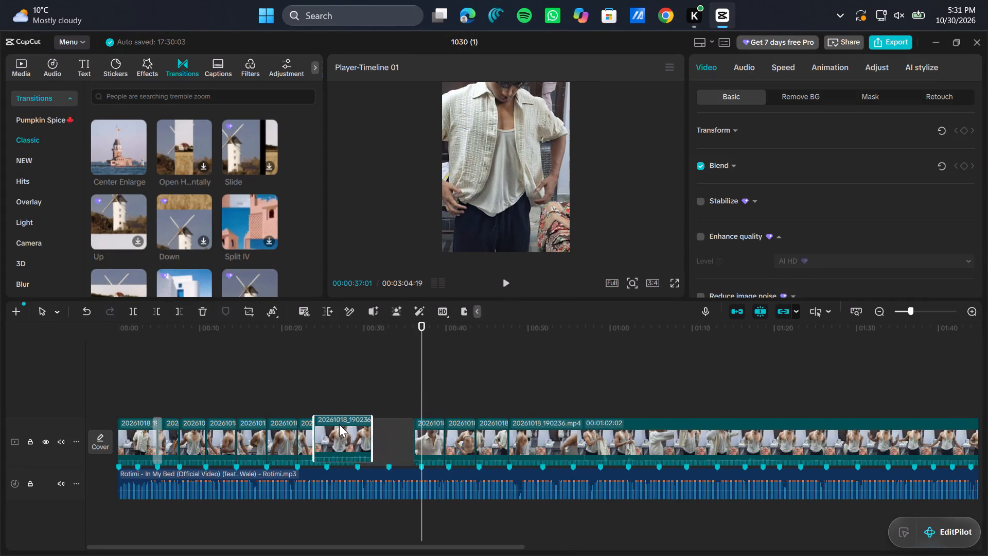
pyautogui.moveTo(339, 424); pyautogui.dragTo(335, 424)
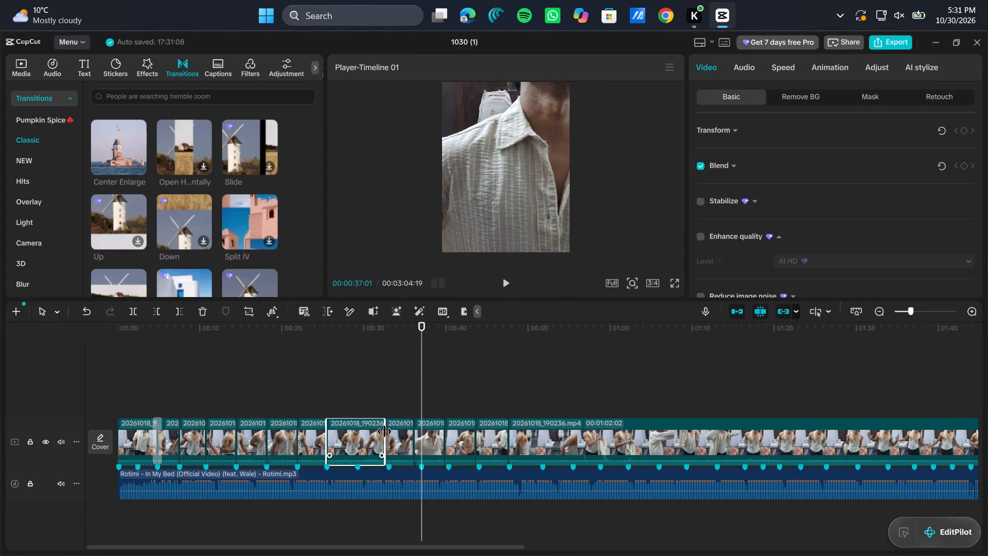
# Trim the end of the new eighth segment back to the first beat marker after its start.
pyautogui.moveTo(384, 431); pyautogui.dragTo(355, 435)
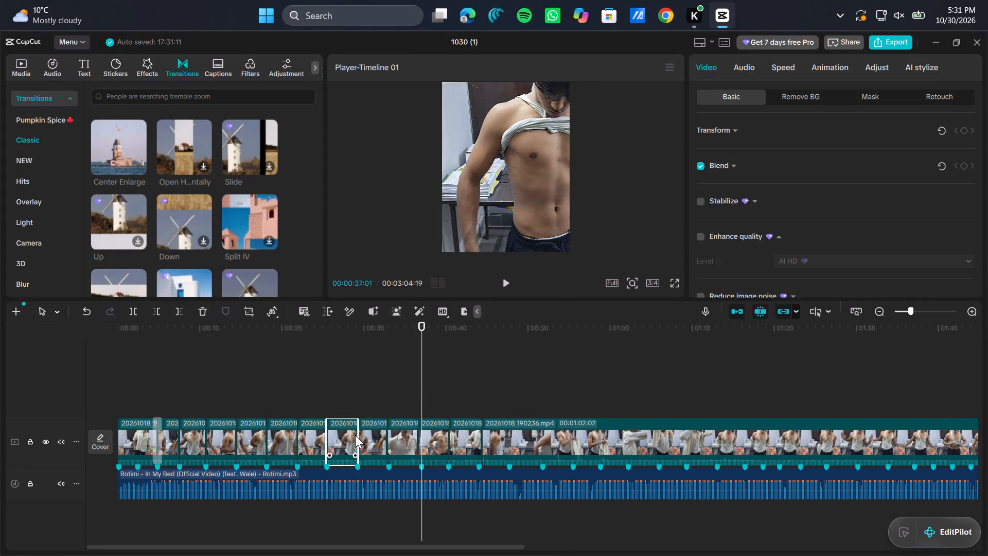
# Scrub through the tenth and eleventh segments, between about 00:00:33 and 00:00:38, to examine their footage and cut points.
pyautogui.click(283, 398)
pyautogui.moveTo(283, 398); pyautogui.dragTo(428, 361)
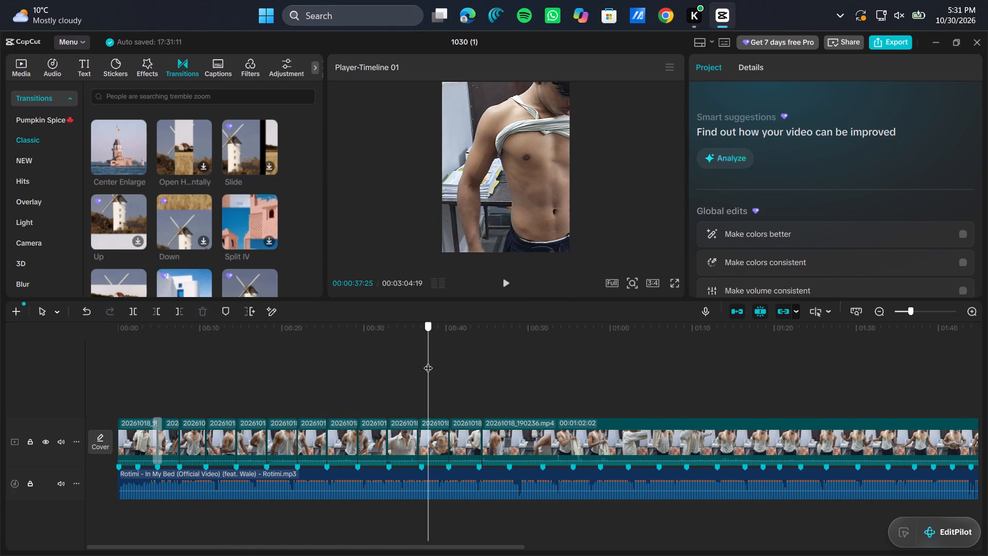
pyautogui.moveTo(428, 361); pyautogui.dragTo(389, 371)
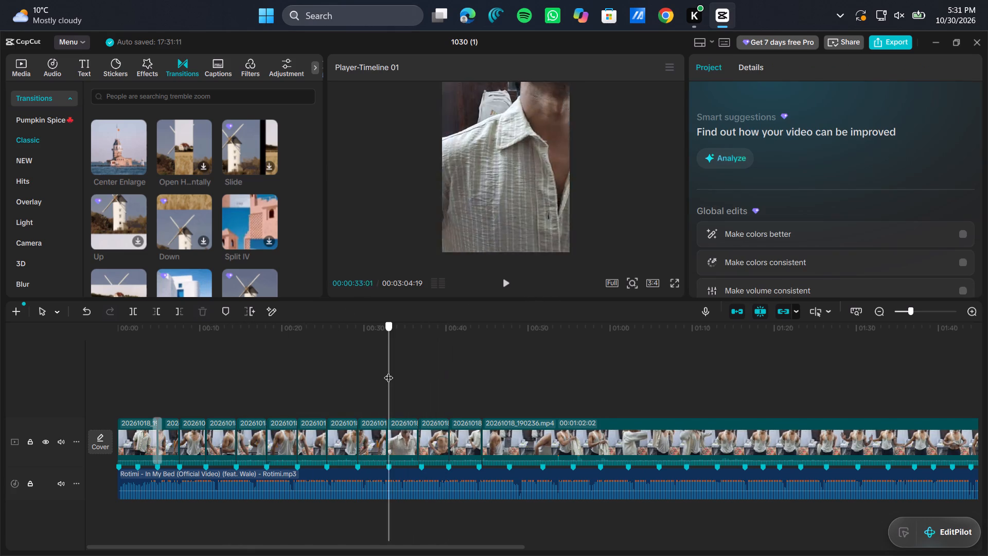
pyautogui.moveTo(389, 371); pyautogui.dragTo(388, 370)
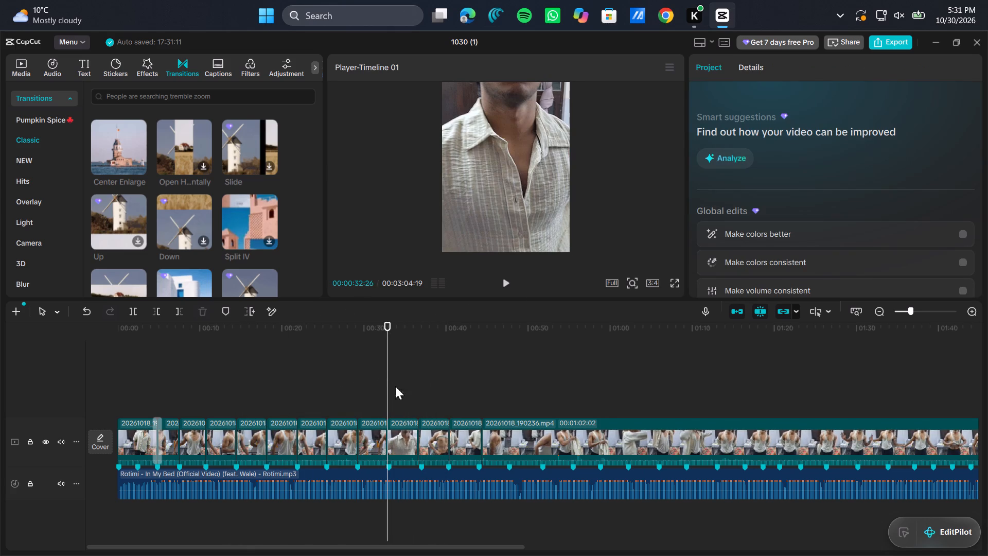
pyautogui.click(429, 443)
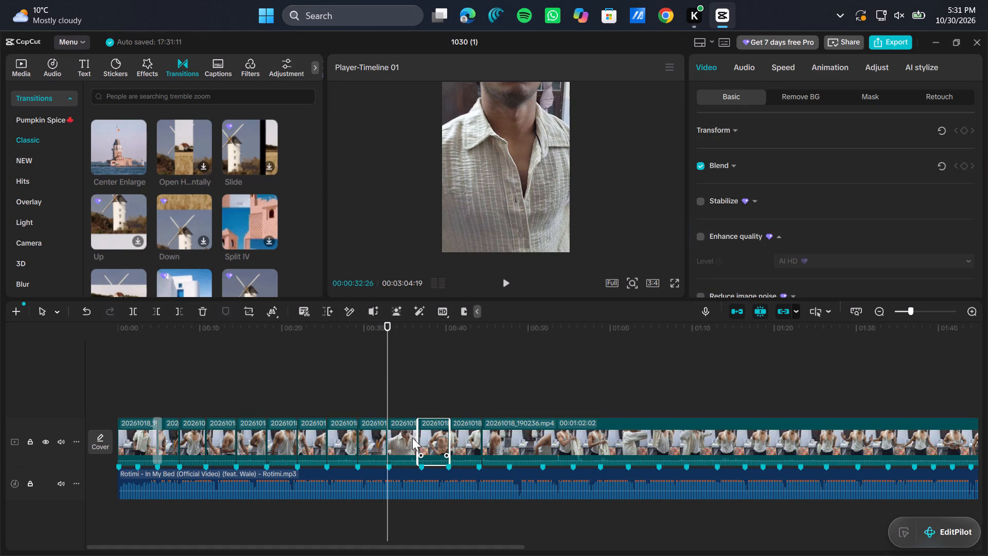
pyautogui.click(412, 438)
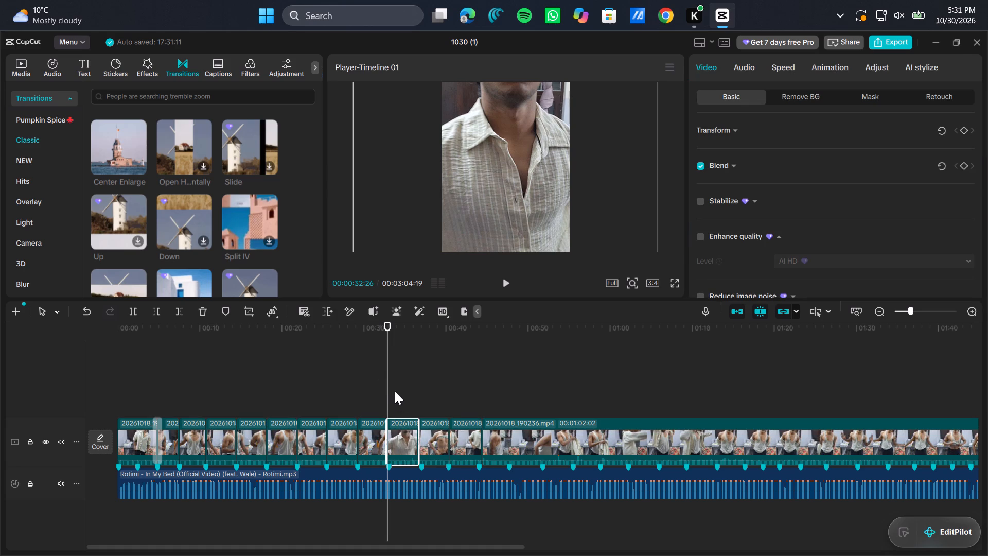
# Play the video from 00:00:00:00, then replay it from the start, to check the arranged segments against the music.
pyautogui.moveTo(391, 392); pyautogui.dragTo(1, 394)
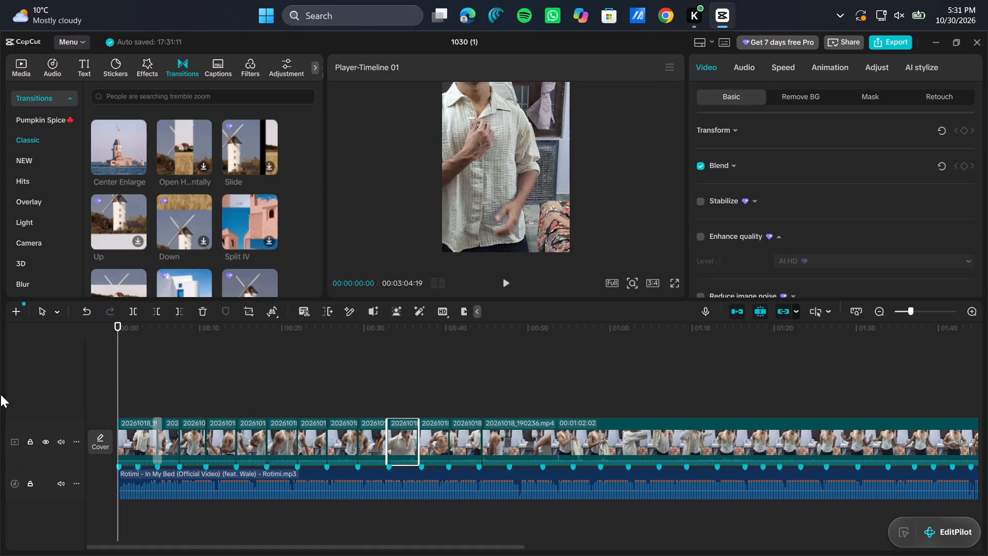
pyautogui.click(506, 285)
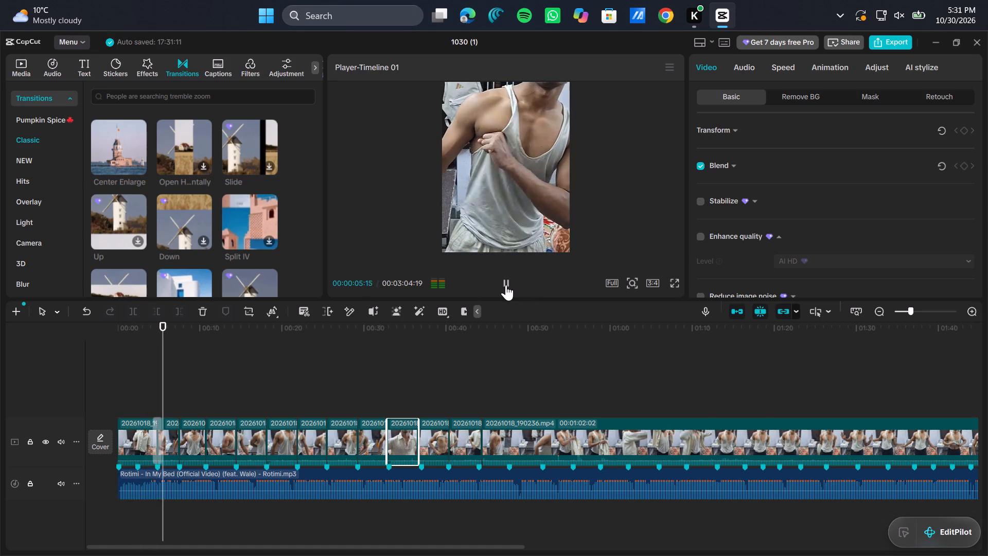
pyautogui.moveTo(506, 285); pyautogui.dragTo(499, 331)
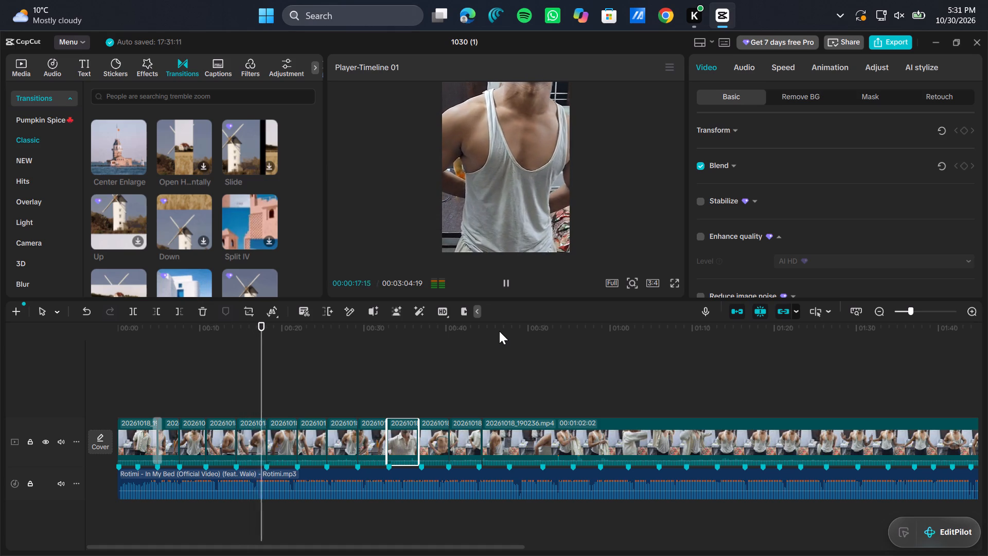
pyautogui.click(352, 302)
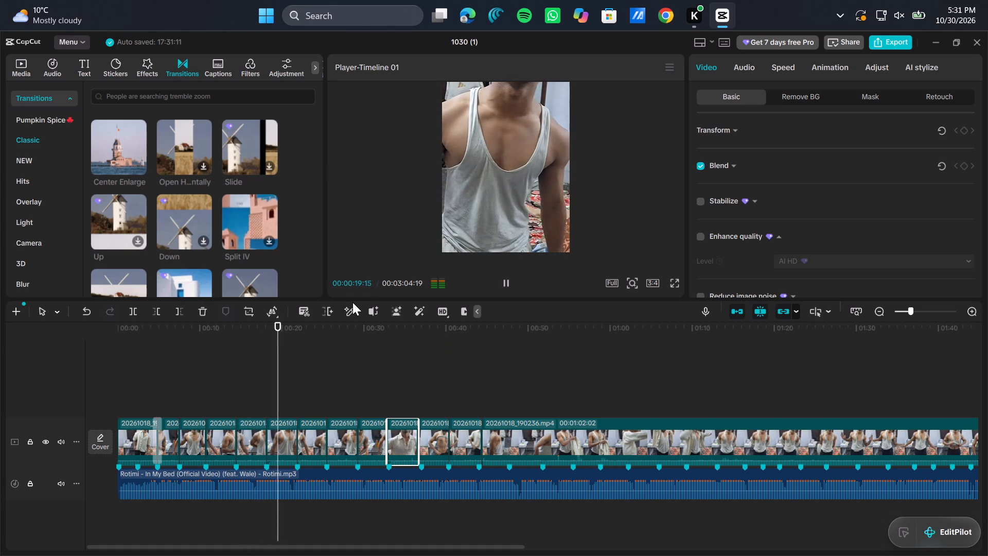
pyautogui.click(353, 353)
pyautogui.moveTo(353, 353); pyautogui.dragTo(0, 355)
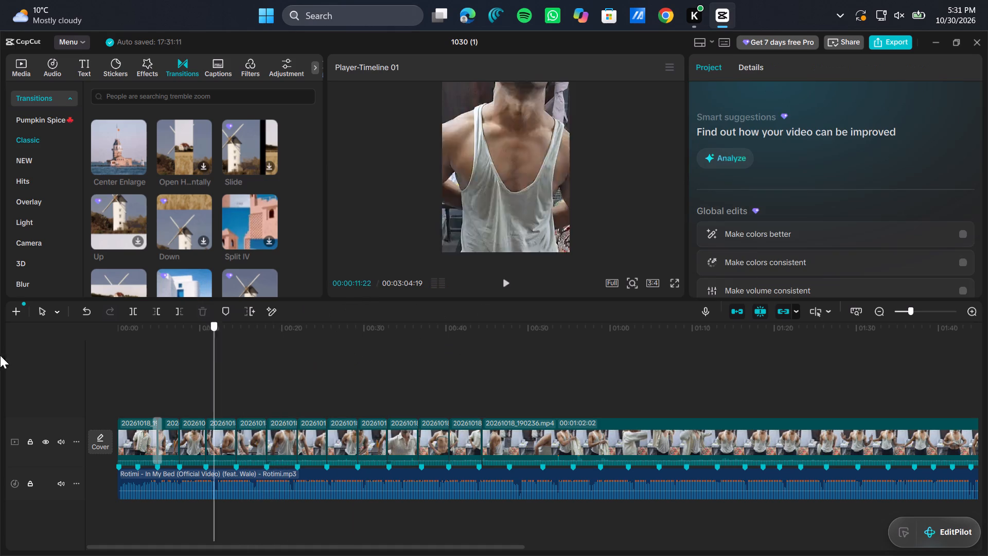
pyautogui.moveTo(0, 355); pyautogui.dragTo(0, 371)
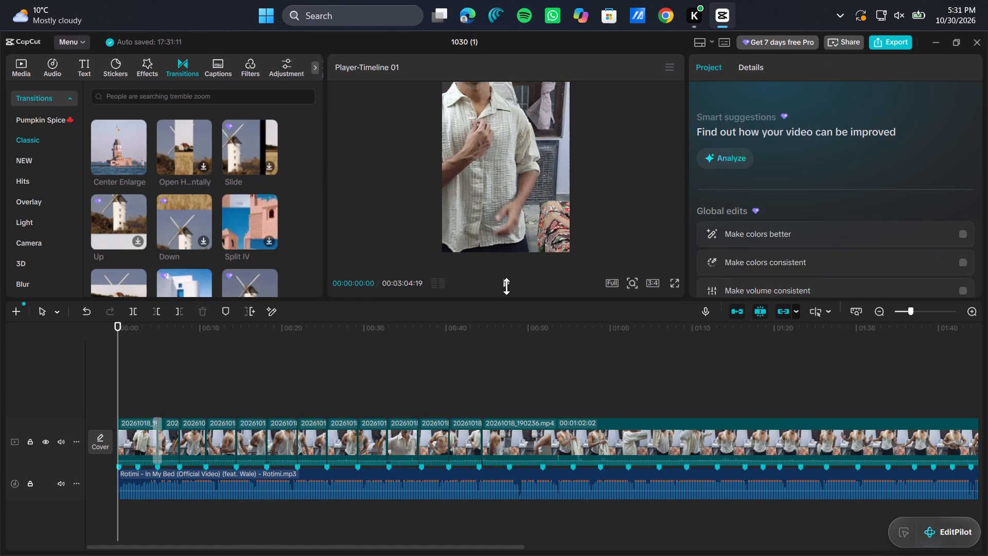
pyautogui.click(506, 286)
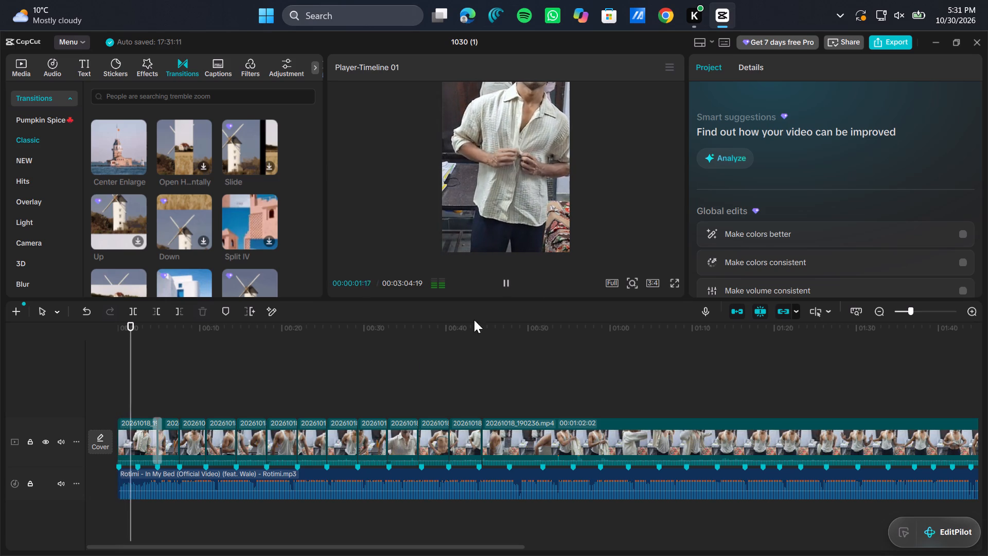
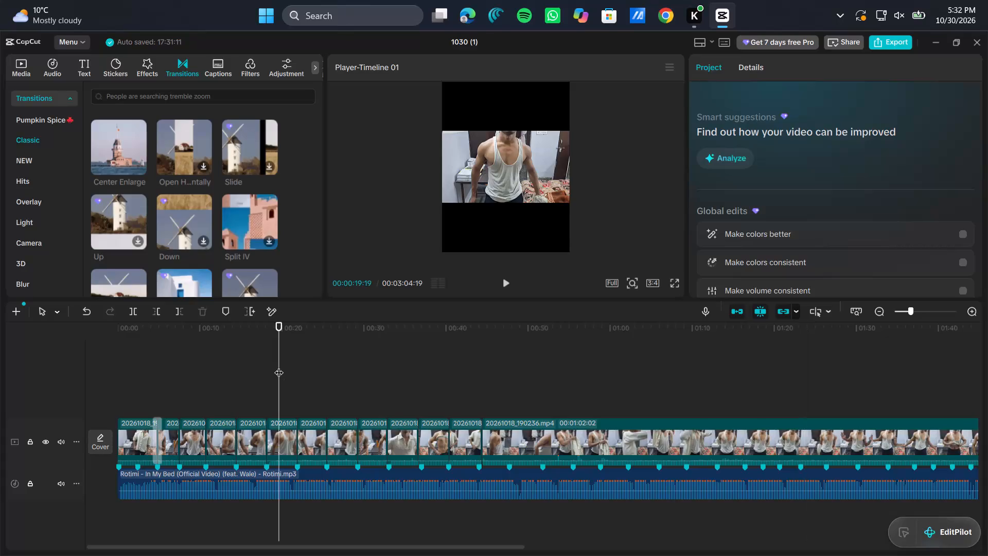
# Play the video from 00:00:00:00 through the opening segments to about 00:00:14 to check their framing against the music.
pyautogui.moveTo(279, 366); pyautogui.dragTo(0, 363)
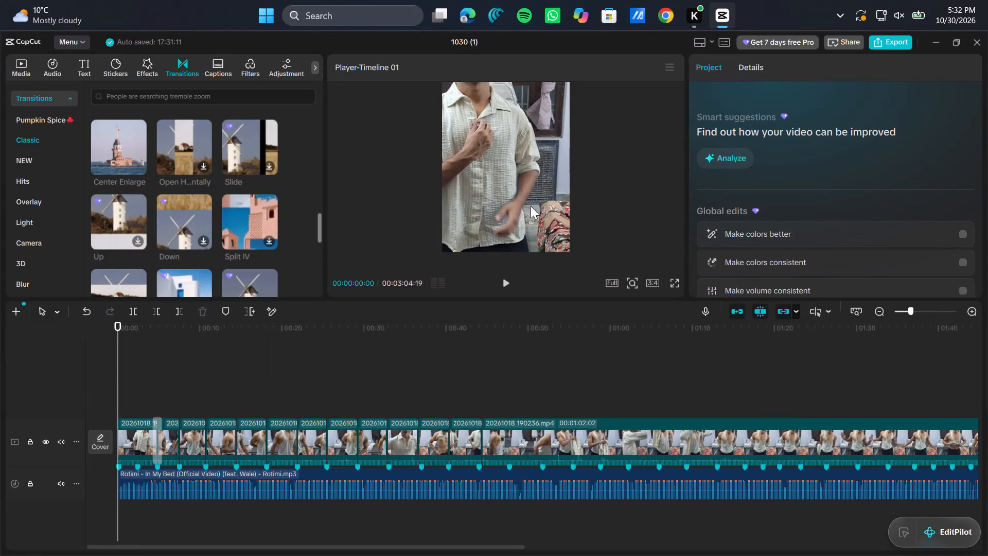
pyautogui.click(505, 279)
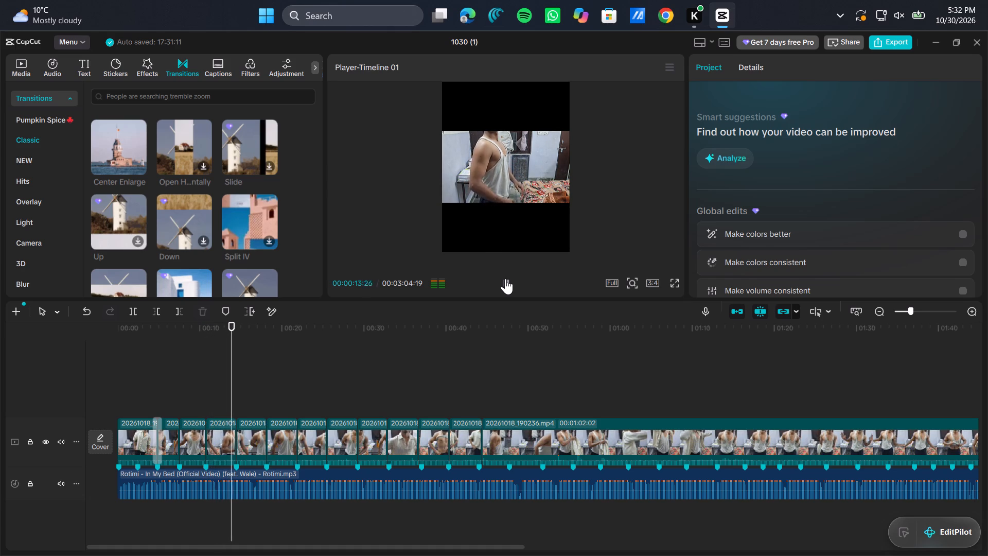
pyautogui.click(505, 279)
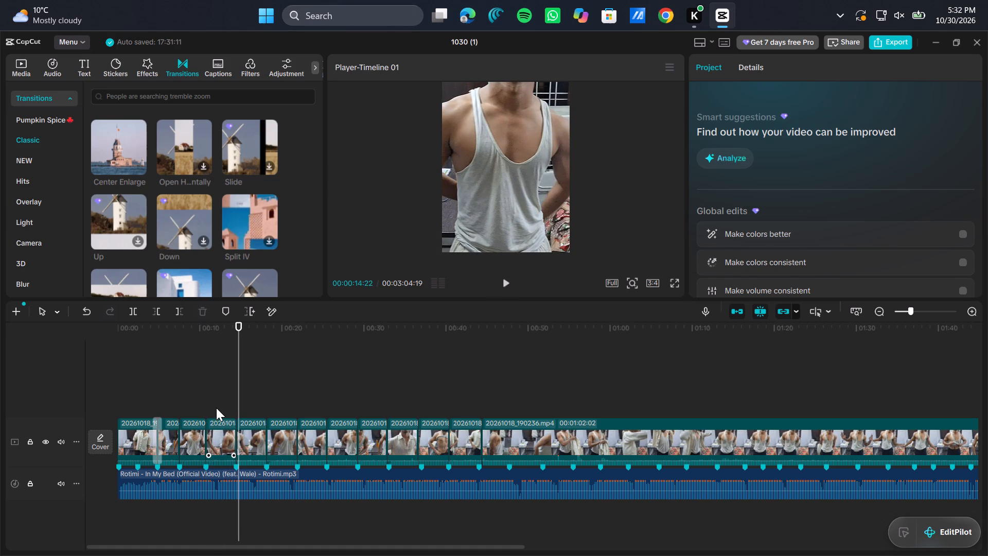
# Examine the Basic video settings of the fourth segment, around 00:00:12, and compare them with those of the third segment.
pyautogui.click(220, 404)
pyautogui.click(227, 426)
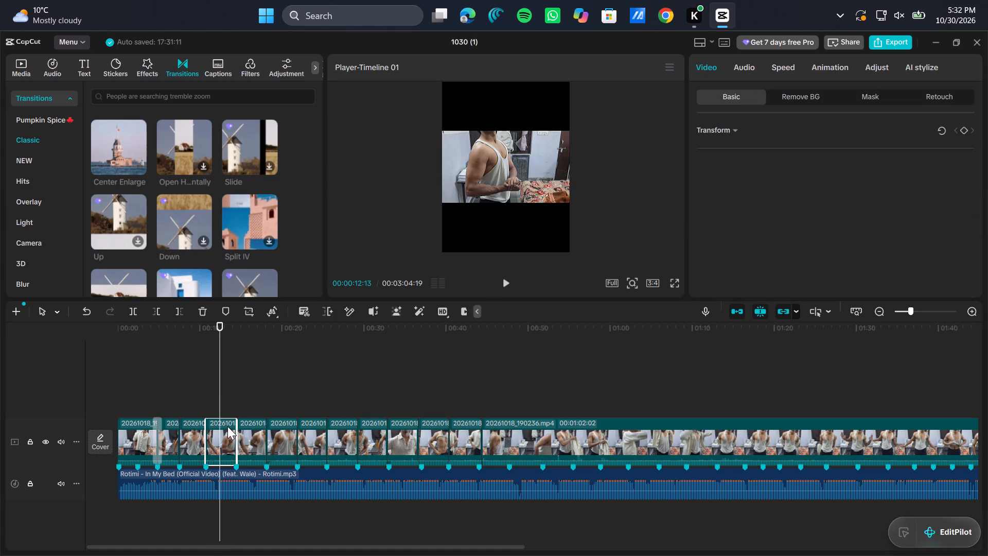
pyautogui.click(504, 185)
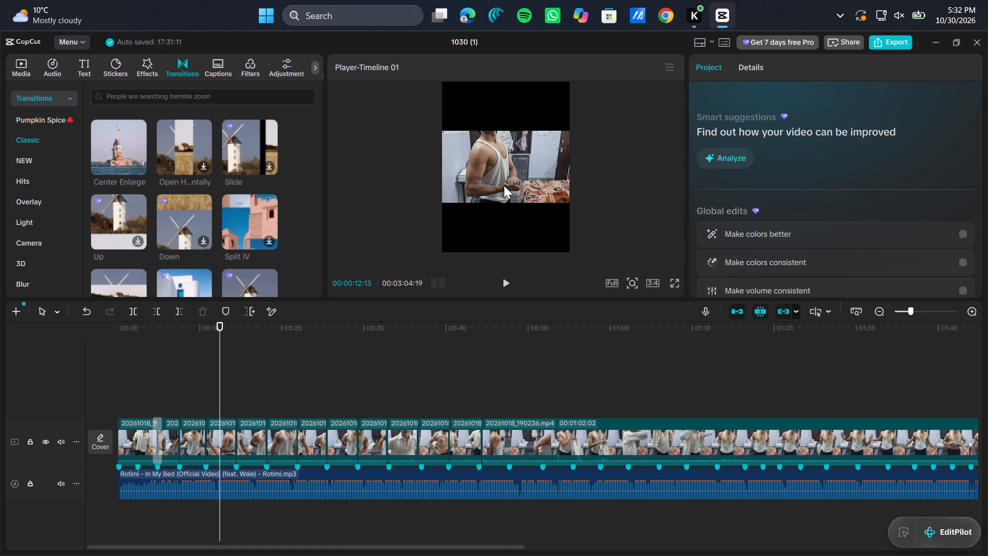
pyautogui.click(232, 427)
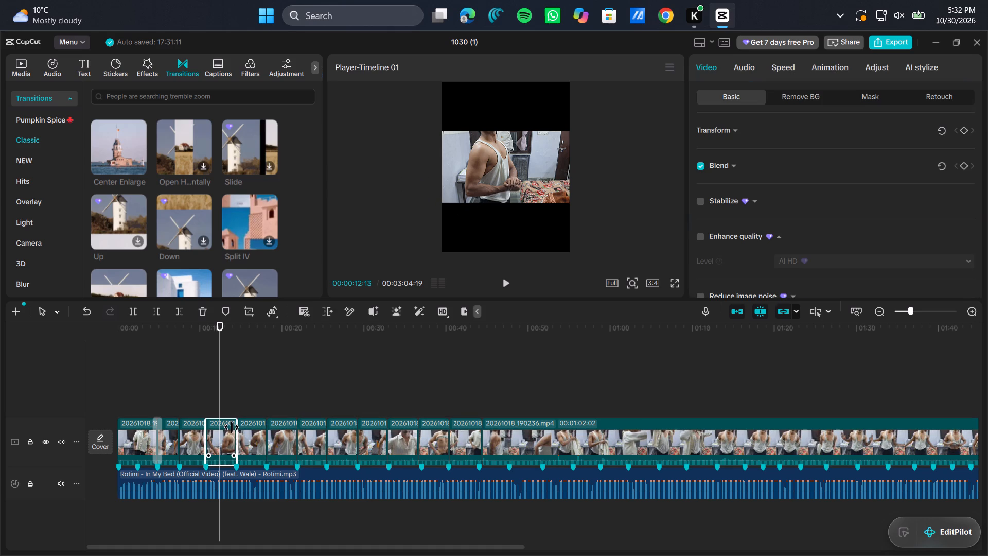
pyautogui.scroll(6, 743, 293)
pyautogui.scroll(7, 766, 200)
pyautogui.scroll(20, 766, 200)
pyautogui.scroll(4, 766, 200)
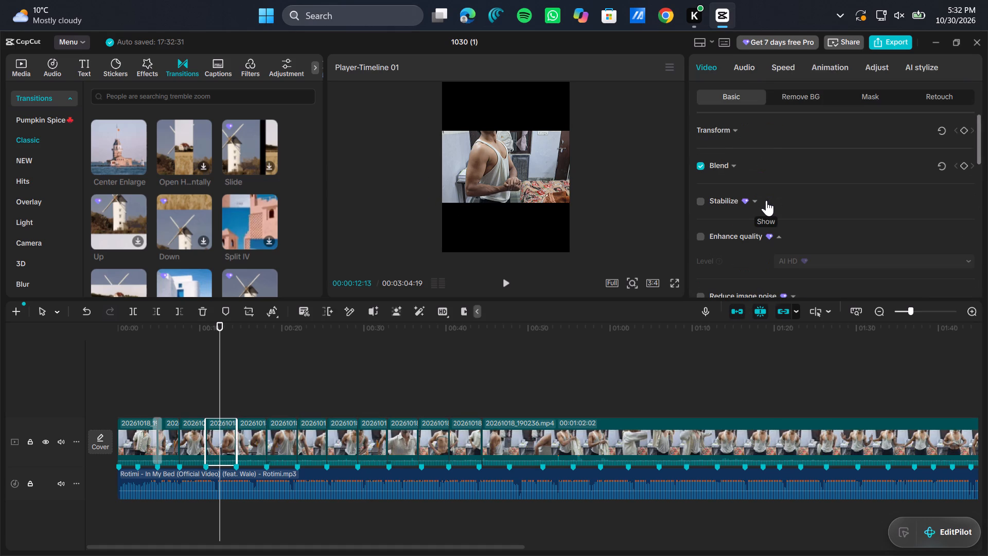
pyautogui.scroll(10, 766, 200)
pyautogui.scroll(-5, 759, 189)
pyautogui.scroll(14, 759, 189)
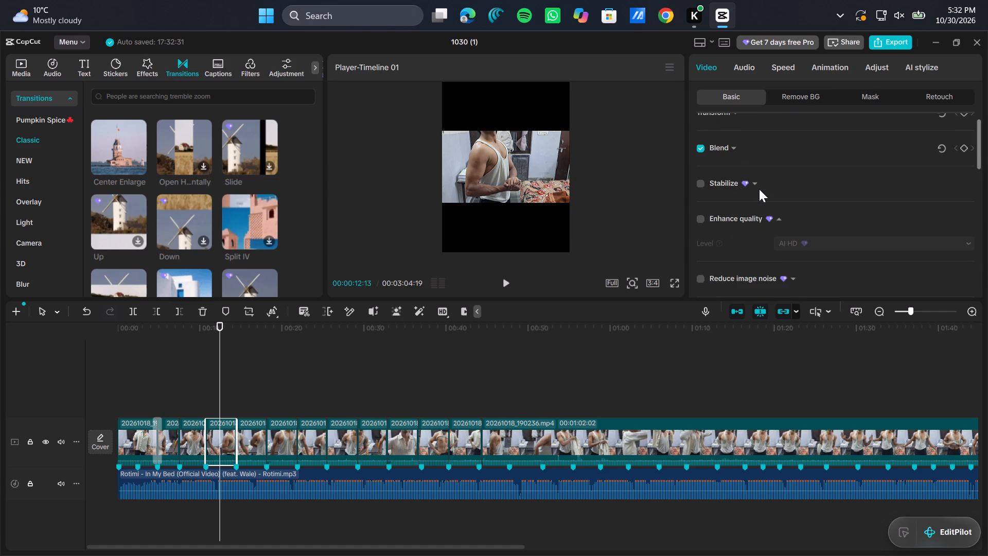
pyautogui.scroll(8, 759, 189)
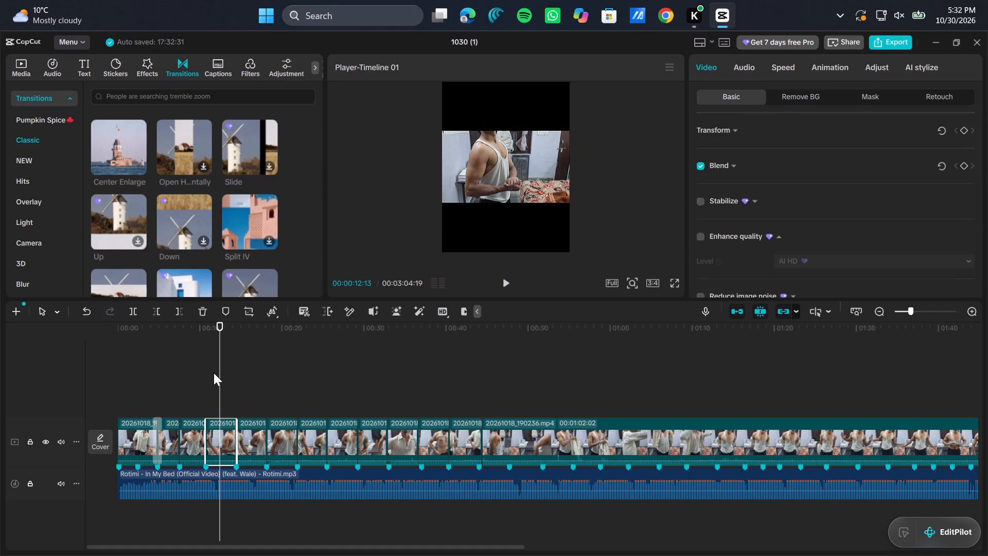
pyautogui.moveTo(220, 369); pyautogui.dragTo(193, 375)
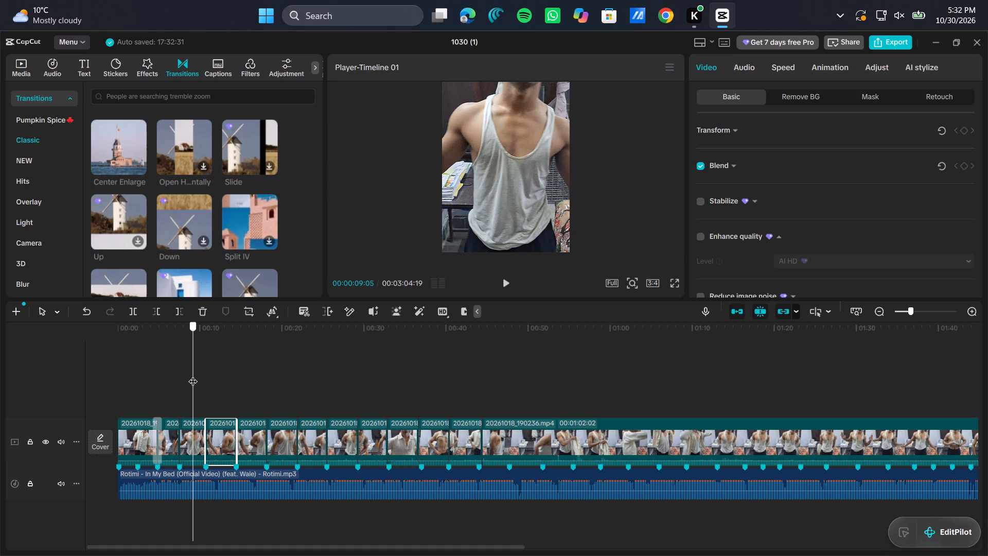
pyautogui.moveTo(193, 375); pyautogui.dragTo(193, 374)
pyautogui.click(195, 432)
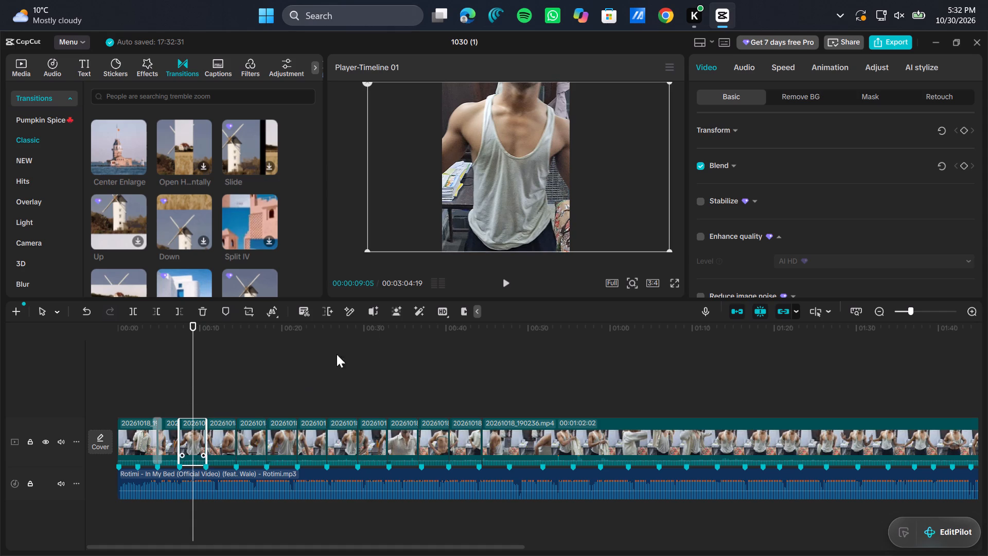
pyautogui.scroll(17, 717, 189)
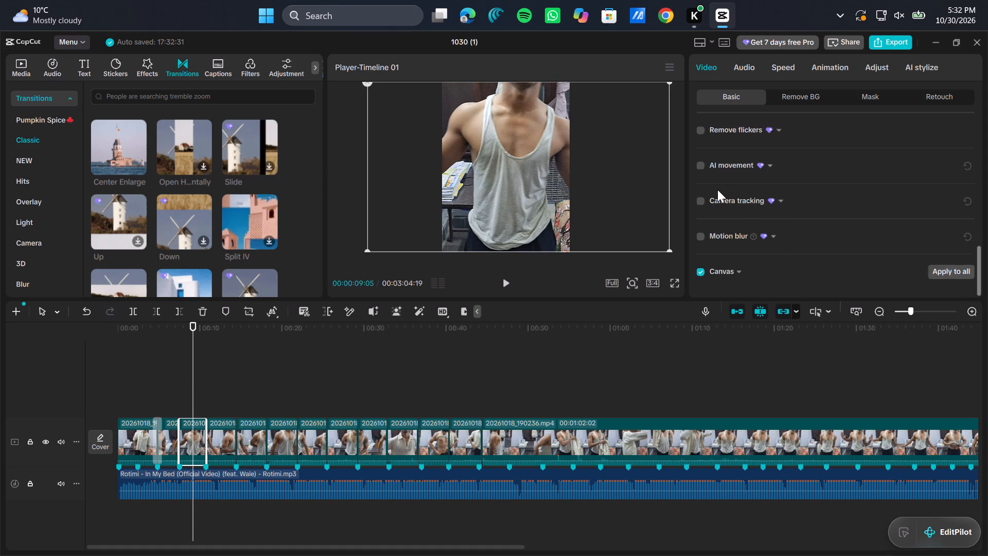
pyautogui.scroll(9, 717, 189)
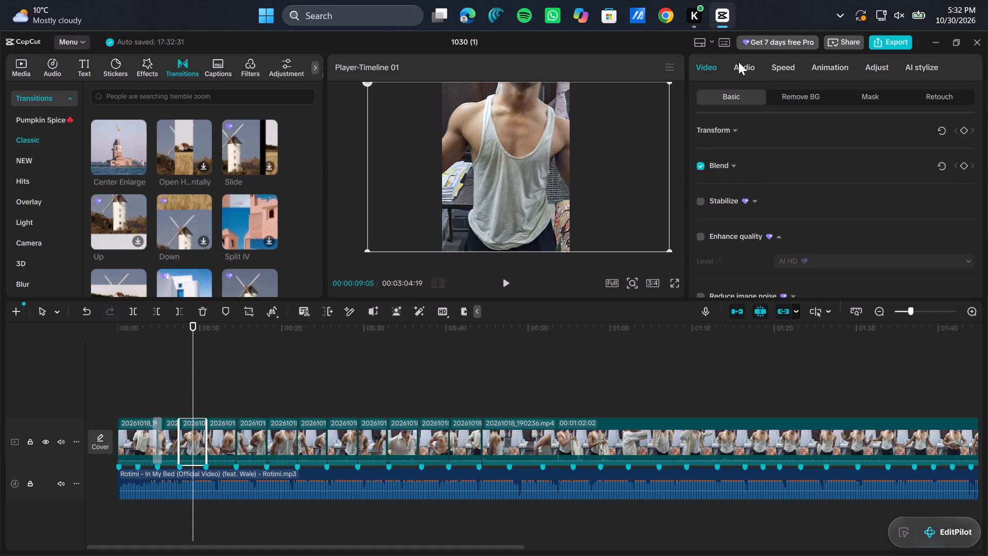
pyautogui.click(226, 399)
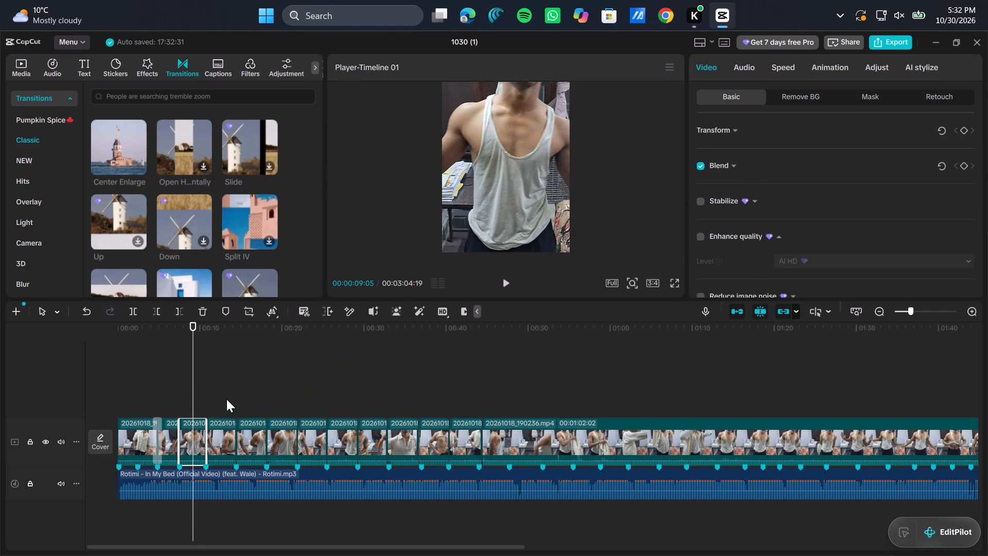
pyautogui.click(226, 451)
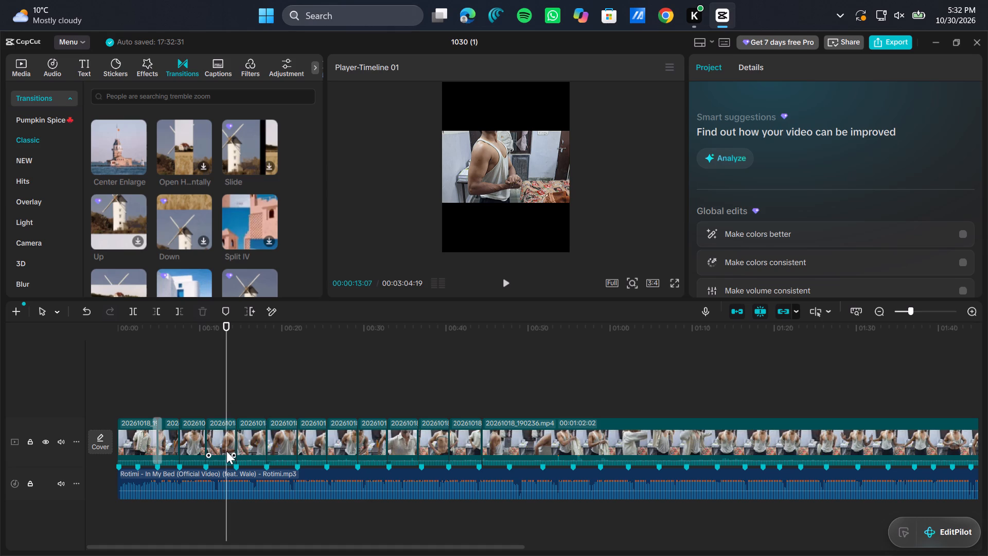
pyautogui.scroll(5, 710, 229)
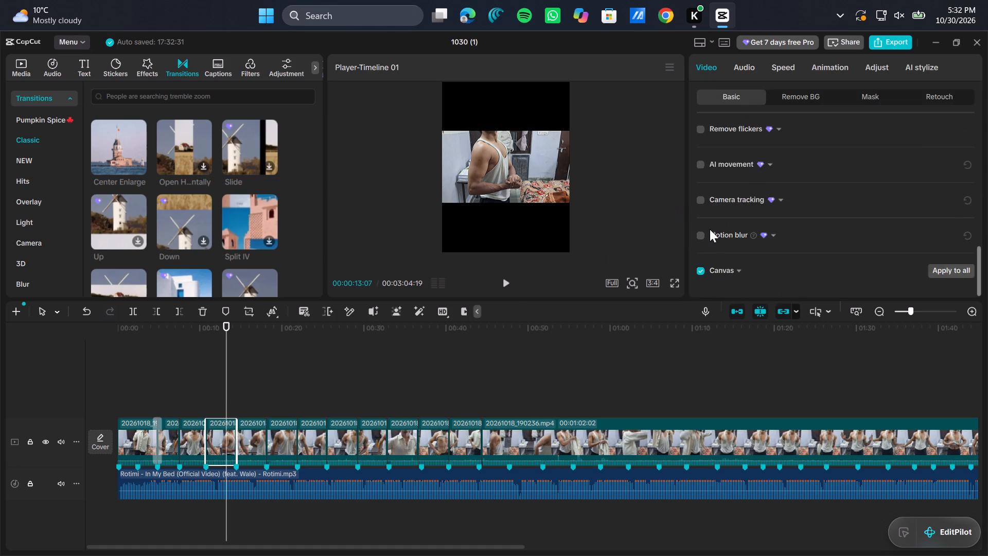
pyautogui.scroll(4, 710, 229)
pyautogui.scroll(-1, 710, 229)
pyautogui.scroll(1, 710, 229)
pyautogui.scroll(-1, 710, 229)
pyautogui.scroll(1, 710, 229)
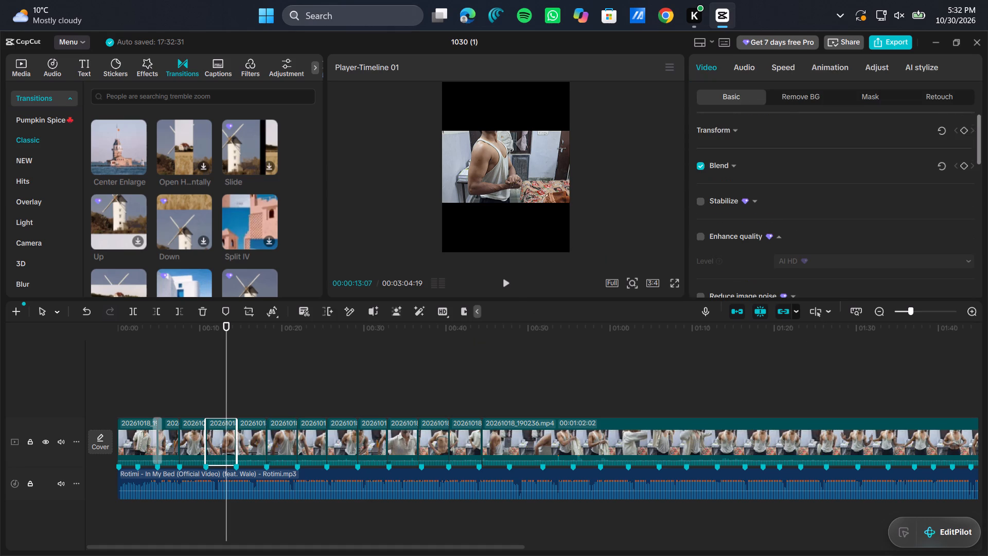
# Enlarge the long final clip, 20261018_190236.mp4, so its picture fills the full height of the 3:4 frame.
pyautogui.click(631, 338)
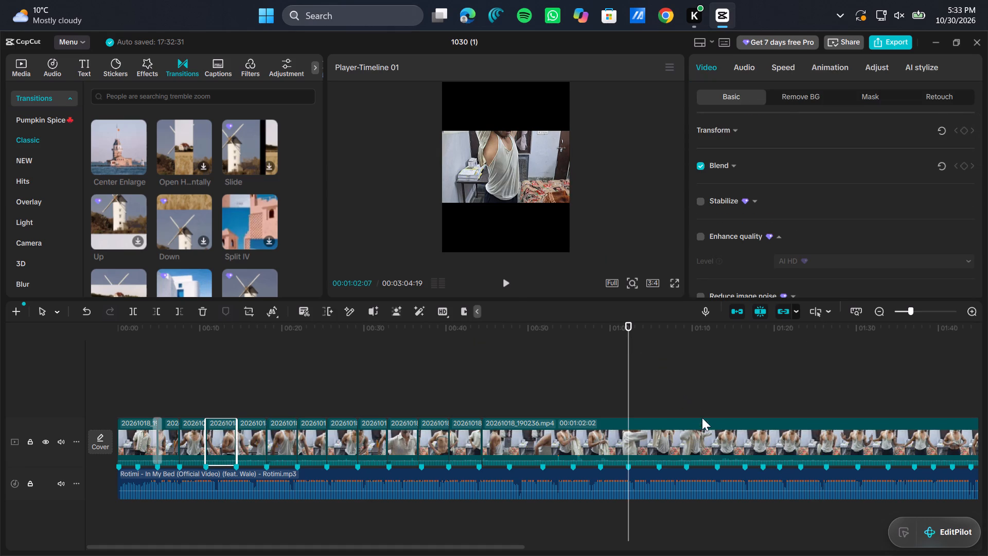
pyautogui.click(712, 443)
pyautogui.scroll(7, 730, 197)
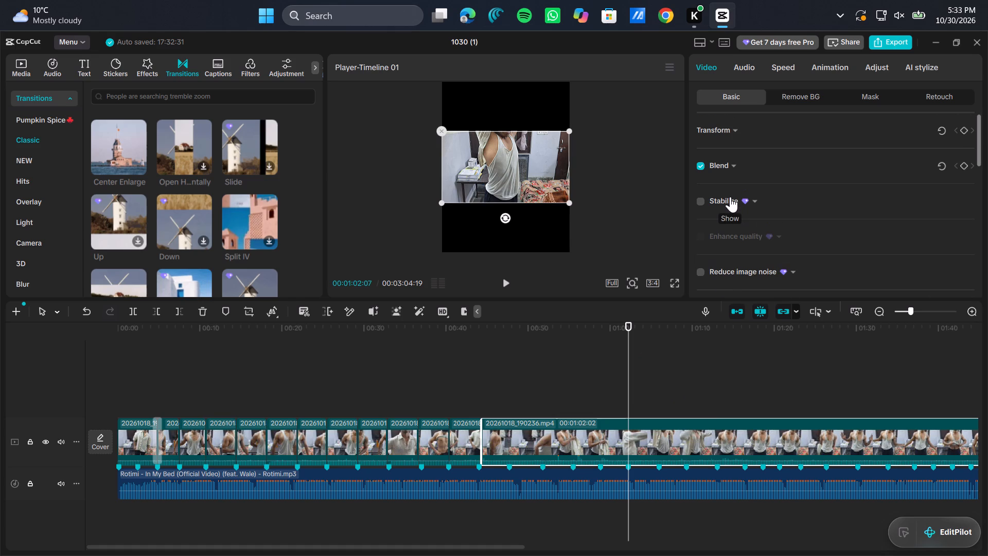
pyautogui.scroll(18, 730, 197)
pyautogui.moveTo(444, 200); pyautogui.dragTo(296, 286)
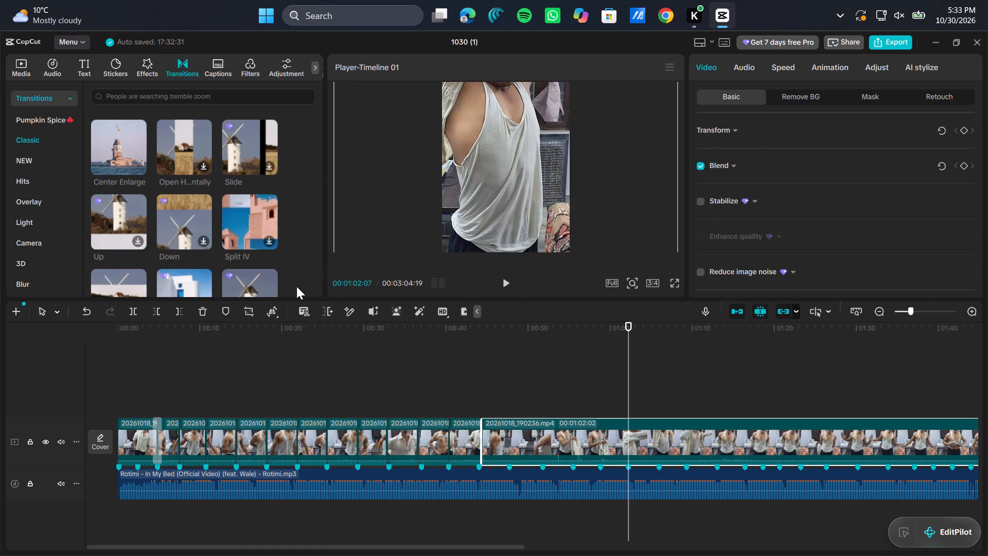
pyautogui.moveTo(296, 286); pyautogui.dragTo(309, 270)
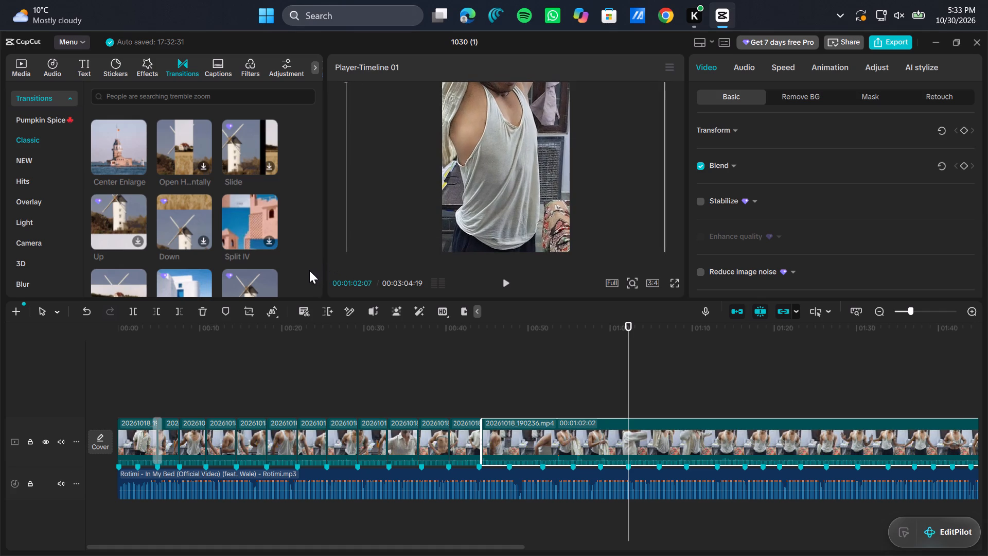
pyautogui.moveTo(309, 270); pyautogui.dragTo(333, 268)
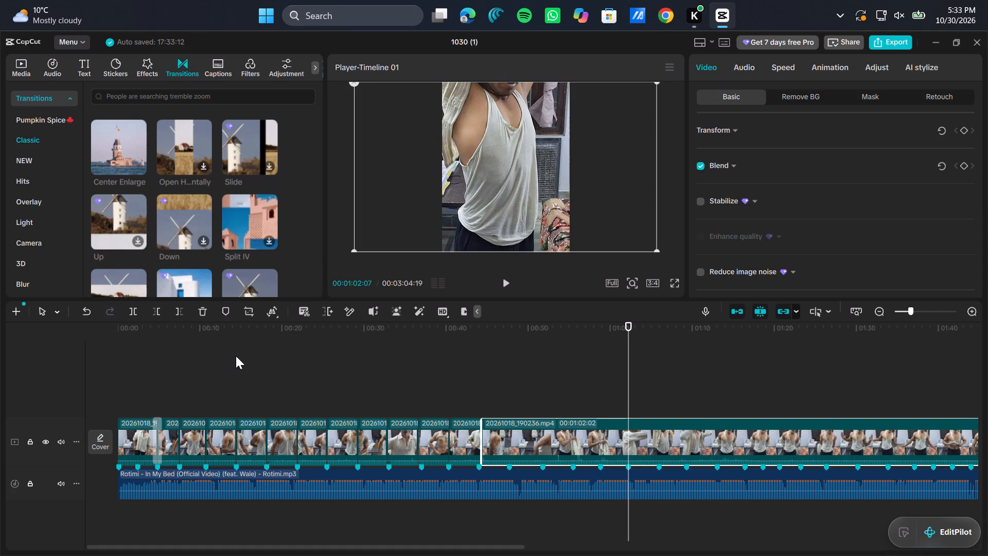
# Inspect the fourth segment's framing in the preview at about 00:00:12:20, magnified and at its normal view size.
pyautogui.click(236, 356)
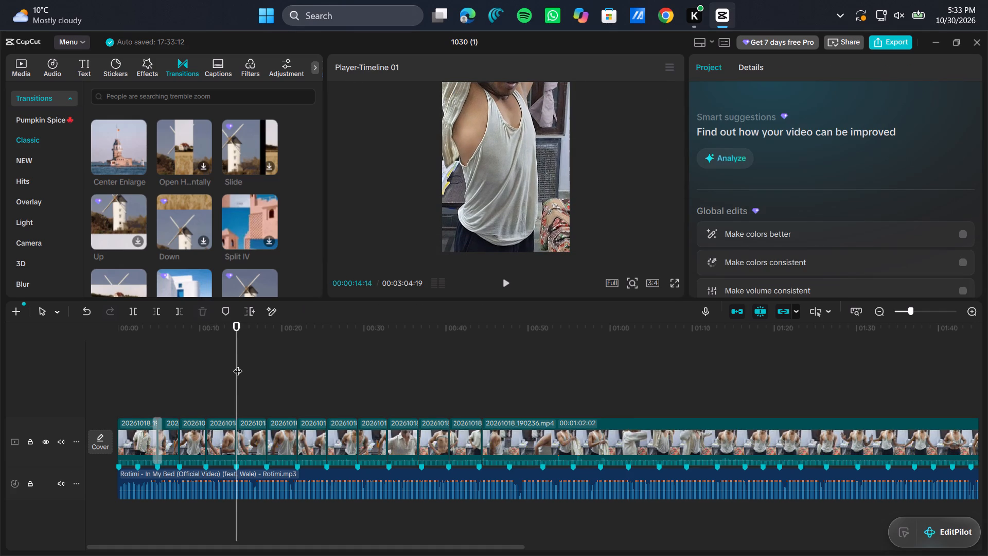
pyautogui.moveTo(238, 364); pyautogui.dragTo(222, 375)
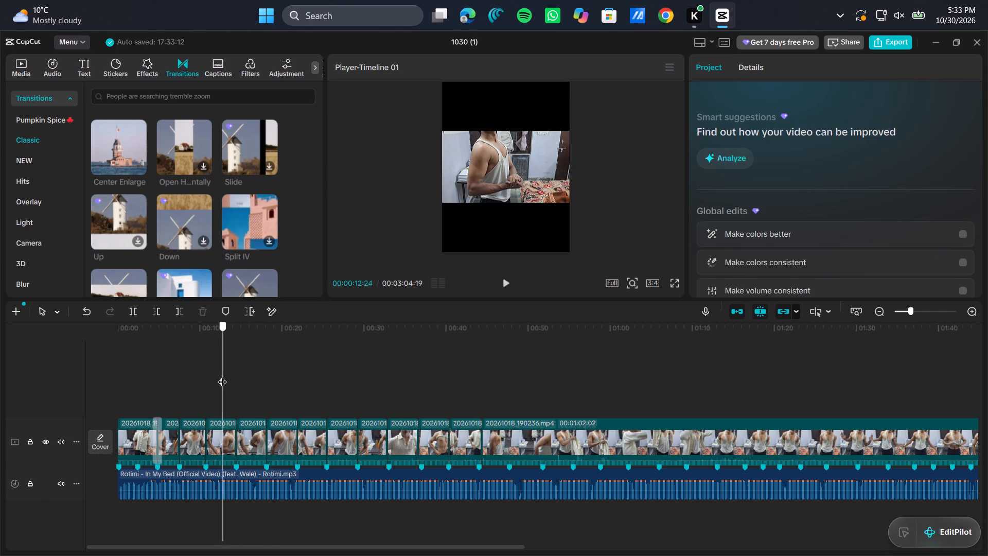
pyautogui.moveTo(222, 375); pyautogui.dragTo(222, 376)
pyautogui.click(227, 438)
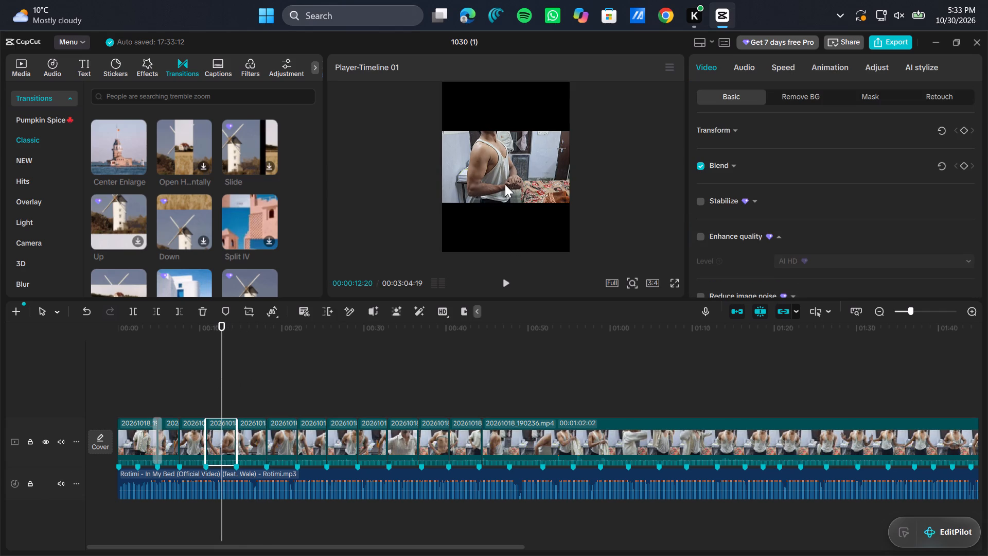
pyautogui.keyDown('ctrl'); pyautogui.scroll(9, 505, 184); pyautogui.keyUp('ctrl')
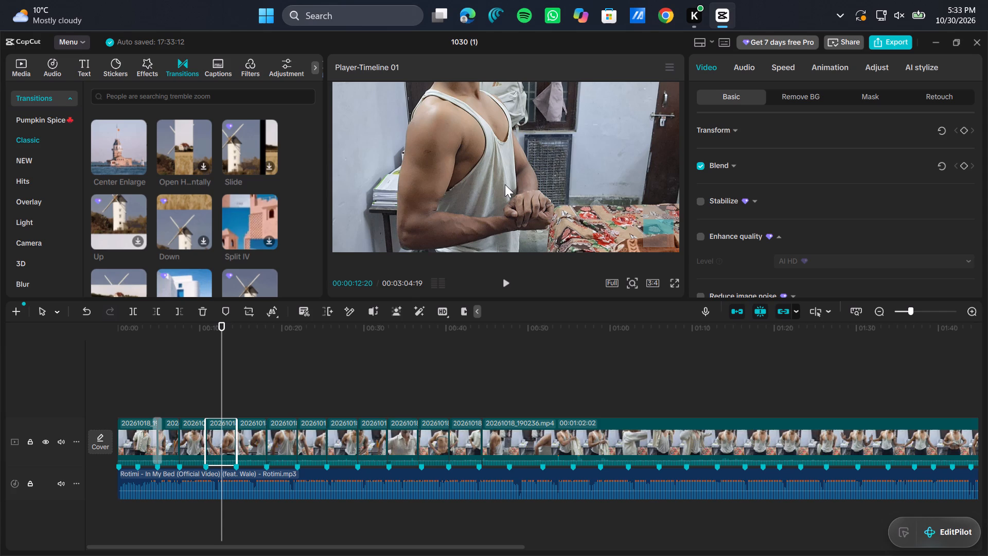
pyautogui.keyDown('ctrl'); pyautogui.scroll(-1, 505, 184); pyautogui.keyUp('ctrl')
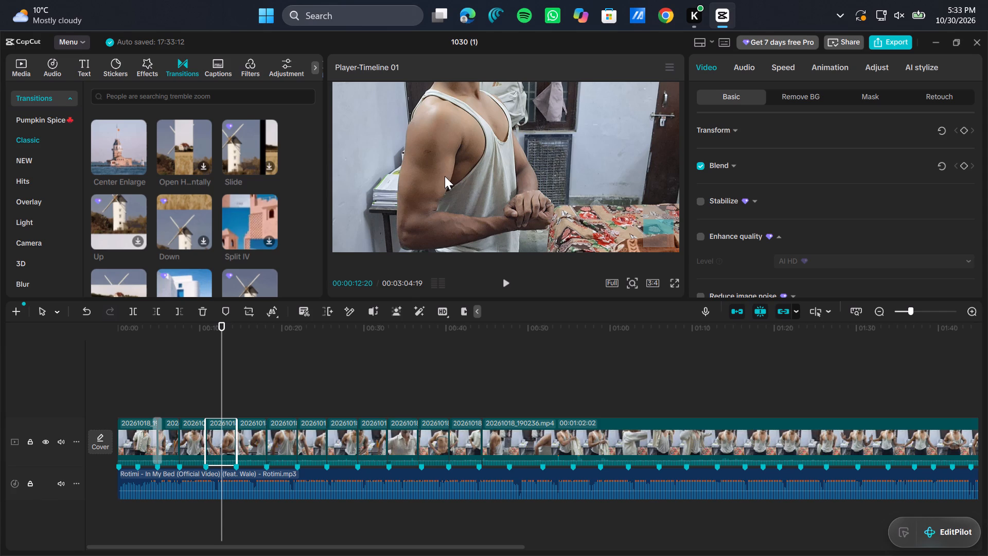
pyautogui.rightClick(445, 176)
pyautogui.keyDown('ctrl'); pyautogui.scroll(7, 445, 176); pyautogui.keyUp('ctrl')
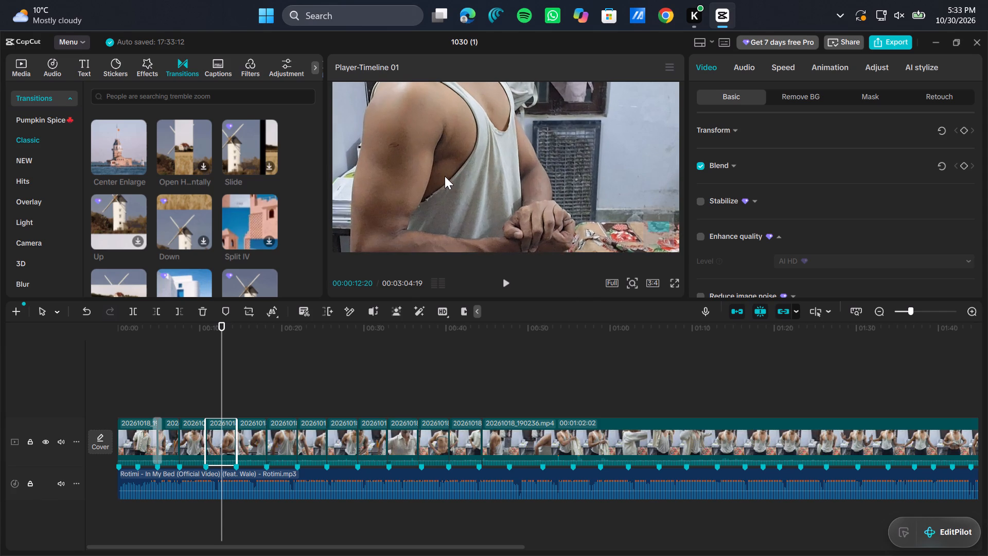
pyautogui.keyDown('ctrl'); pyautogui.scroll(-4, 445, 176); pyautogui.keyUp('ctrl')
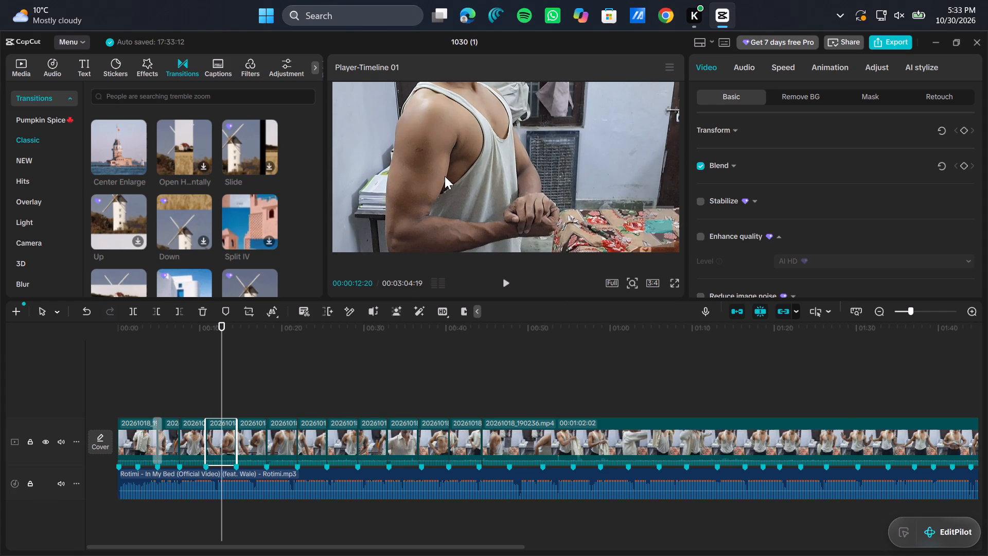
pyautogui.keyDown('ctrl'); pyautogui.scroll(-2, 445, 176); pyautogui.keyUp('ctrl')
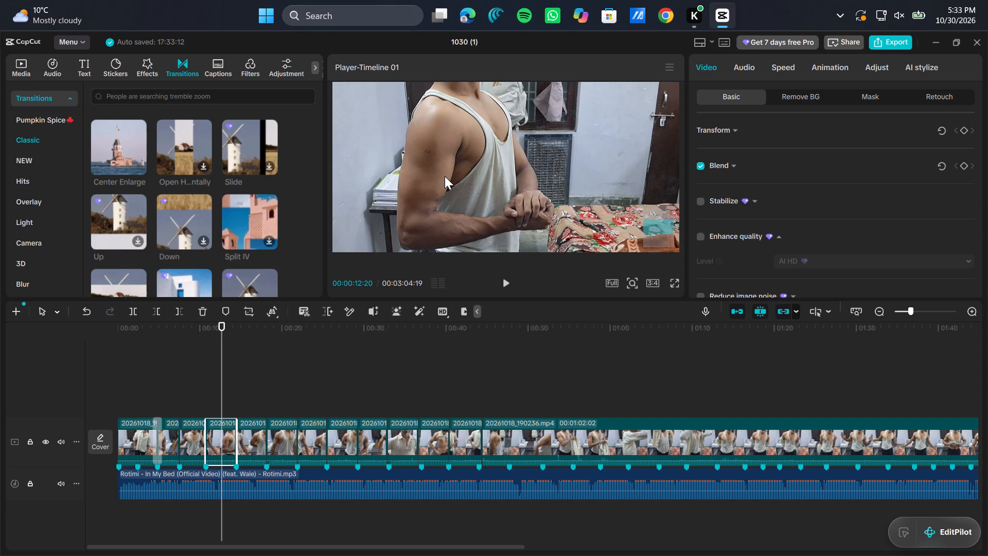
pyautogui.keyDown('ctrl'); pyautogui.scroll(-3, 445, 176); pyautogui.keyUp('ctrl')
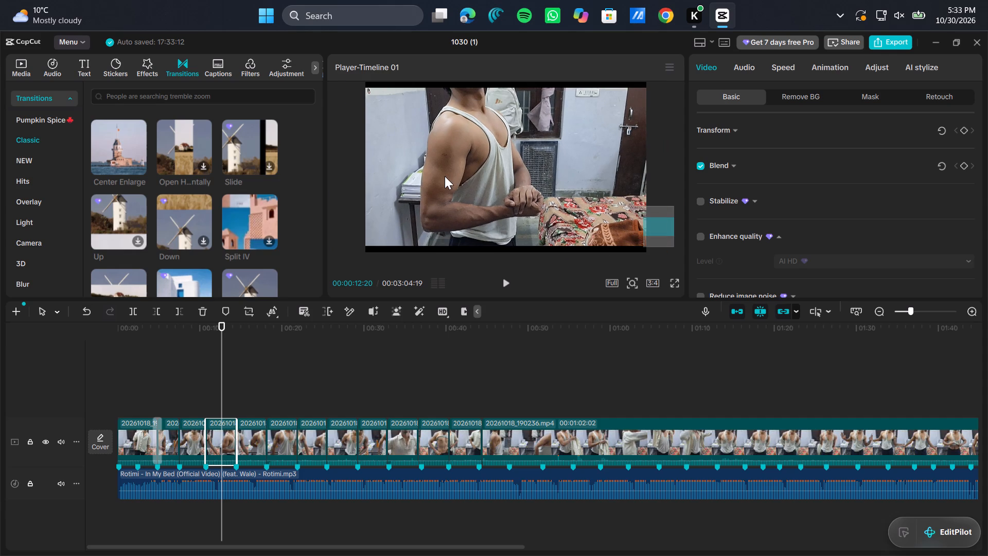
pyautogui.keyDown('ctrl'); pyautogui.scroll(-5, 445, 176); pyautogui.keyUp('ctrl')
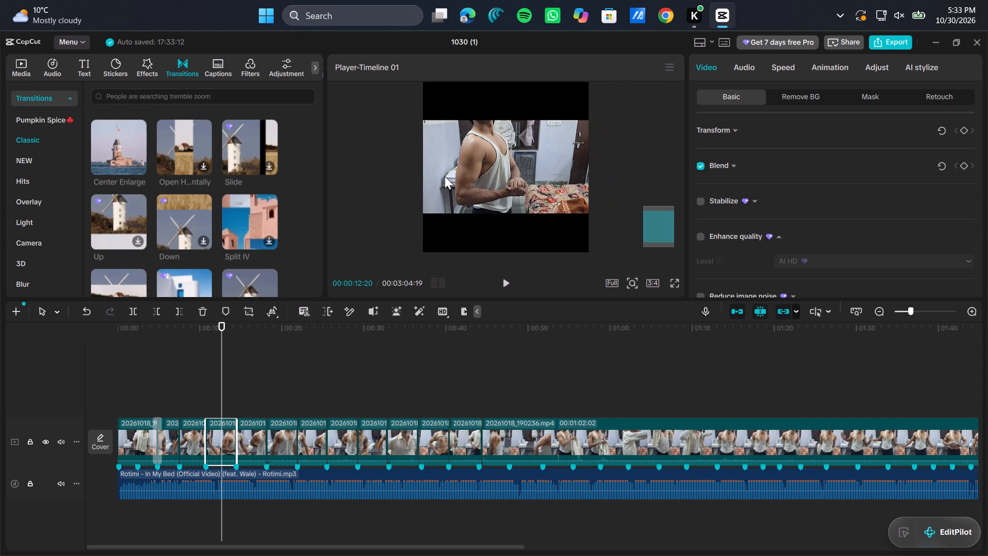
pyautogui.keyDown('ctrl'); pyautogui.scroll(-2, 445, 176); pyautogui.keyUp('ctrl')
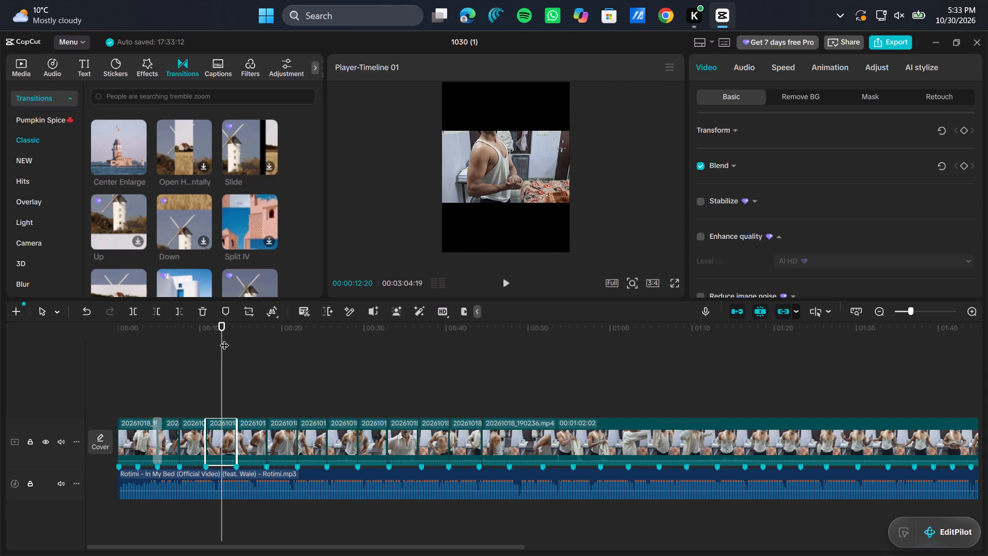
# Play the video from 00:00:00:00 to review the arranged segments.
pyautogui.moveTo(225, 338); pyautogui.dragTo(0, 328)
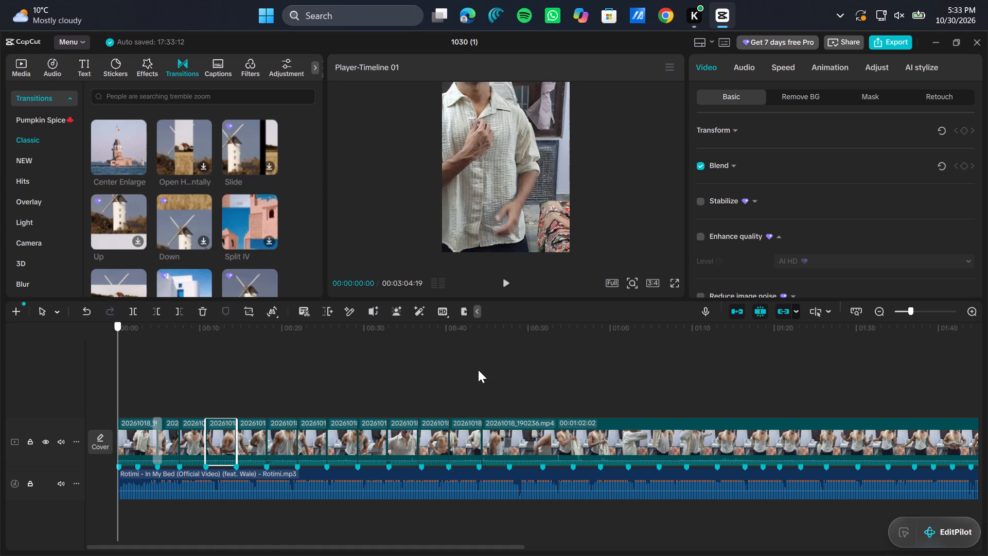
pyautogui.click(508, 281)
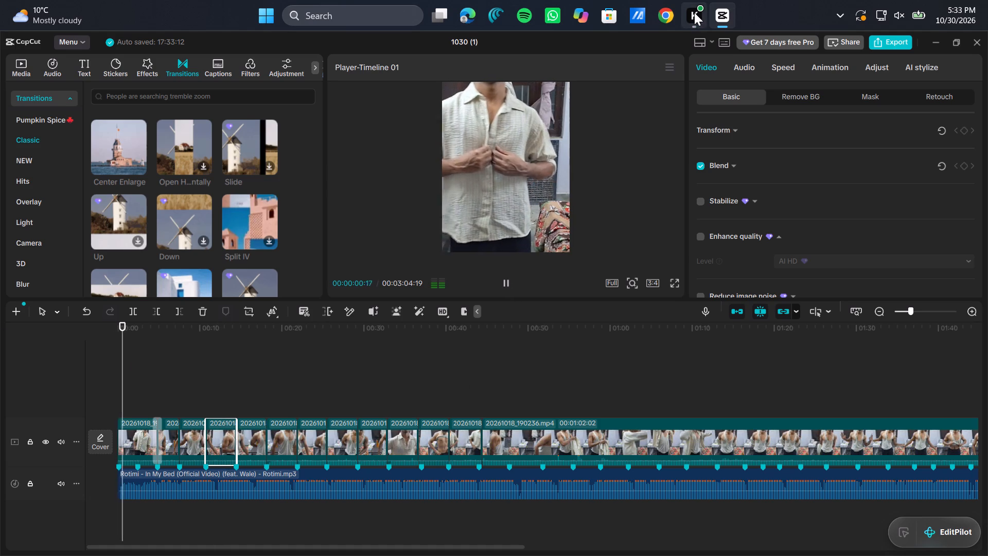
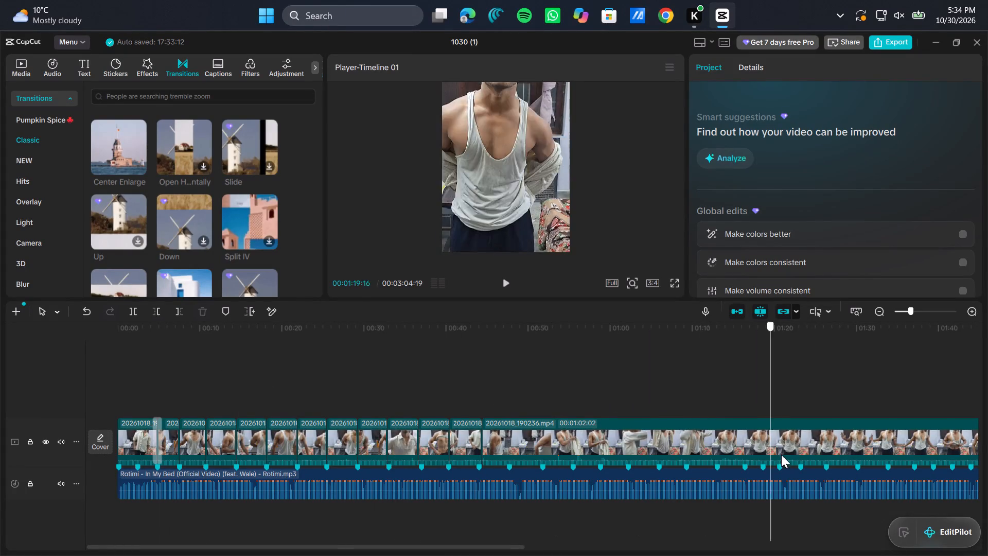
# Preview the Flash Zoom transition from the Hits category and add it at the cut at 00:00:07:16.
pyautogui.click(183, 361)
pyautogui.click(183, 361)
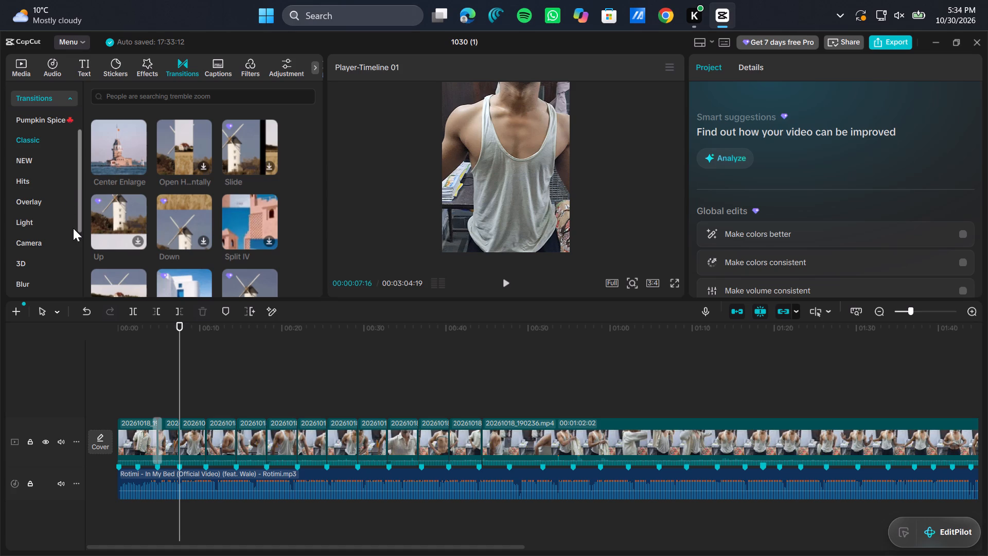
pyautogui.click(55, 188)
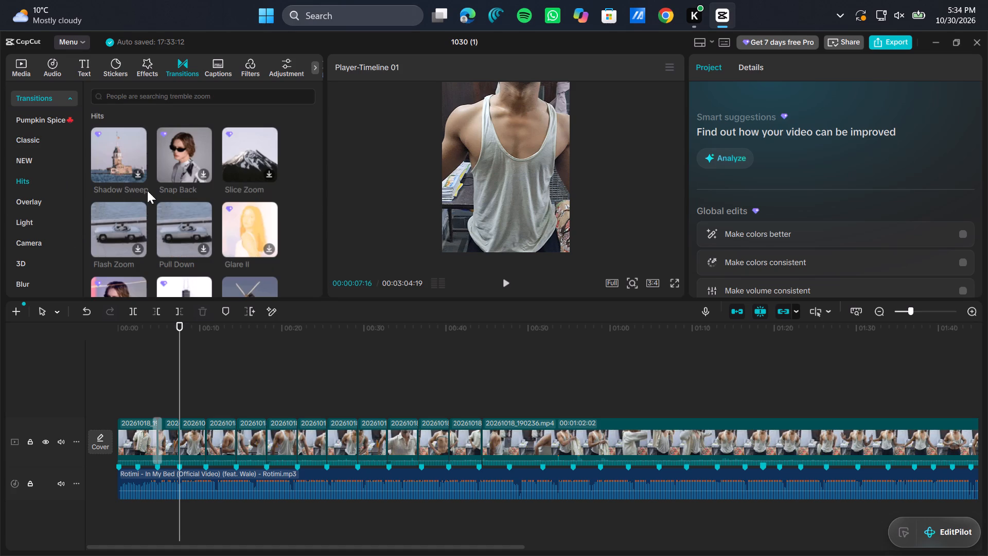
pyautogui.click(128, 211)
pyautogui.doubleClick(121, 219)
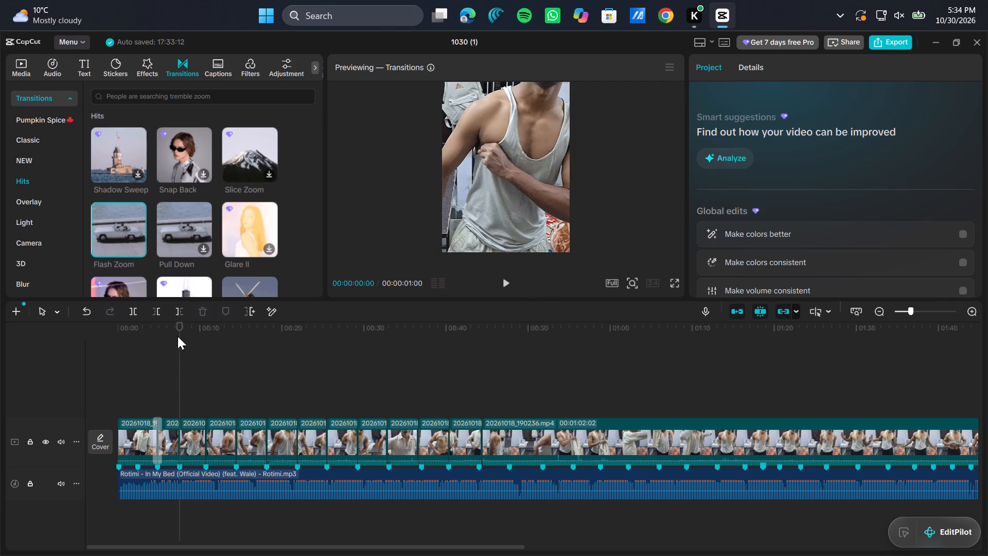
pyautogui.click(136, 246)
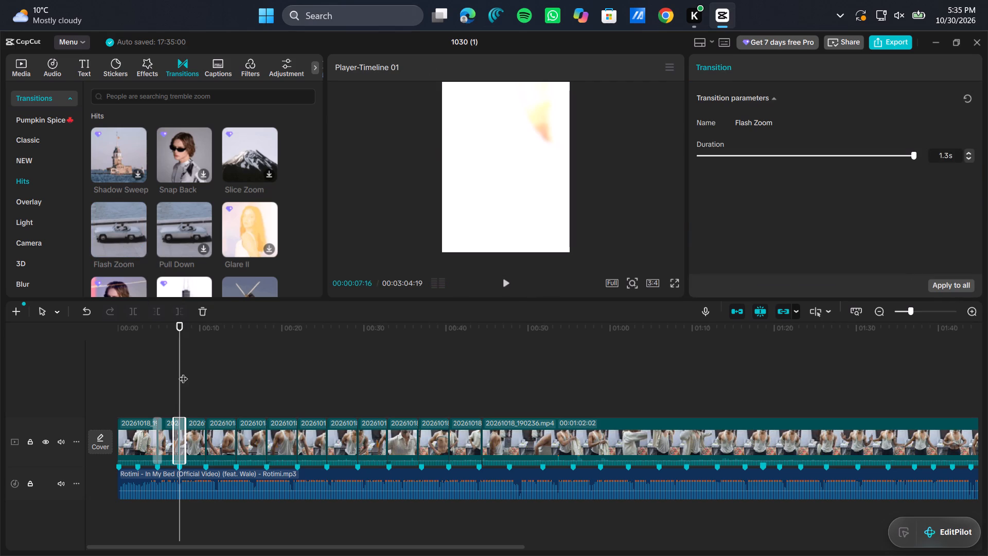
# Add the Flash Zoom transition at the cuts at 00:00:10:23, 00:00:14:14 and 00:00:18:05.
pyautogui.moveTo(183, 372); pyautogui.dragTo(206, 368)
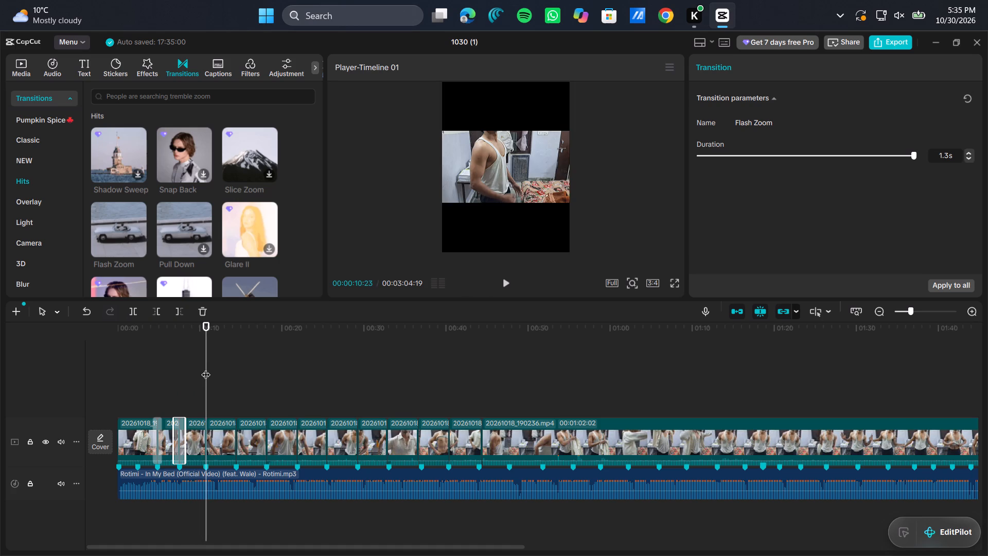
pyautogui.click(138, 249)
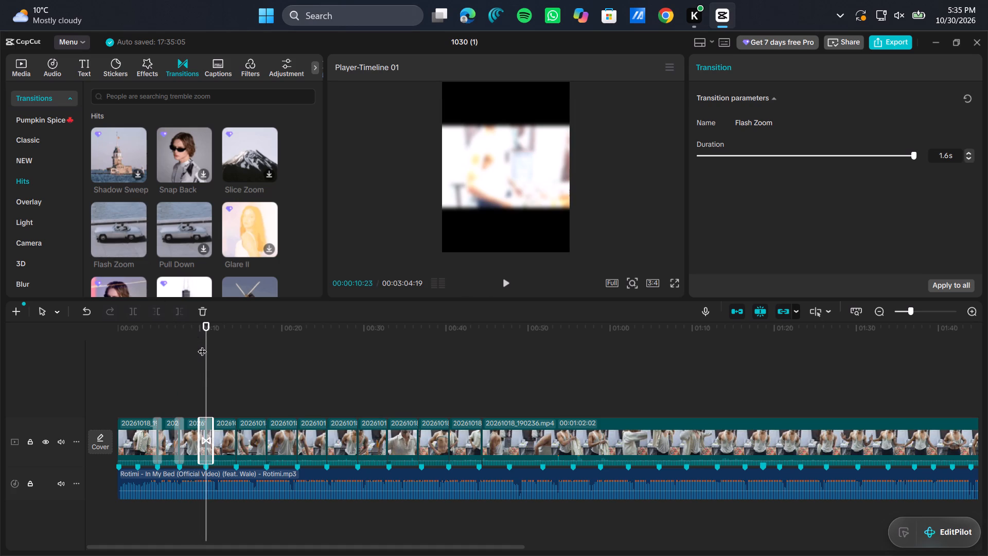
pyautogui.moveTo(202, 345); pyautogui.dragTo(234, 345)
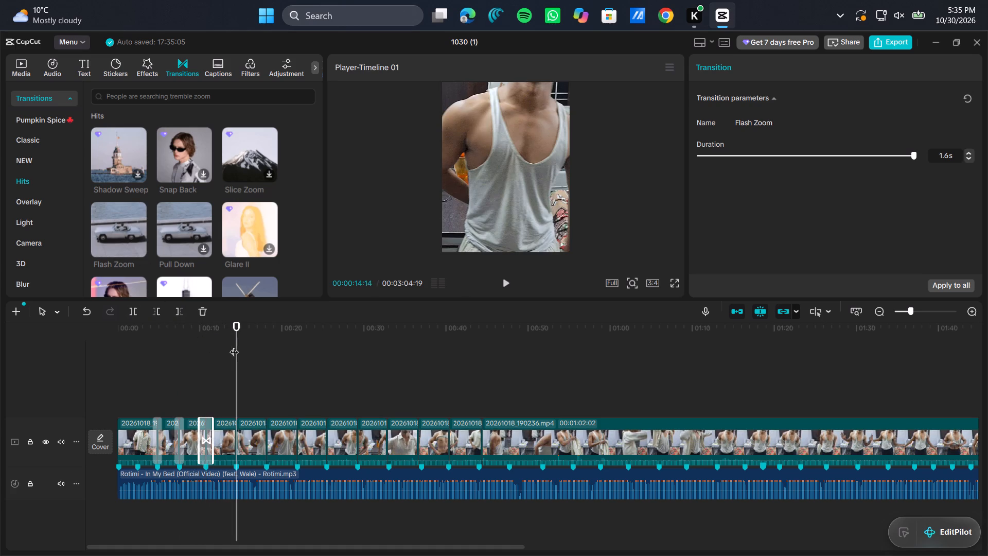
pyautogui.click(138, 249)
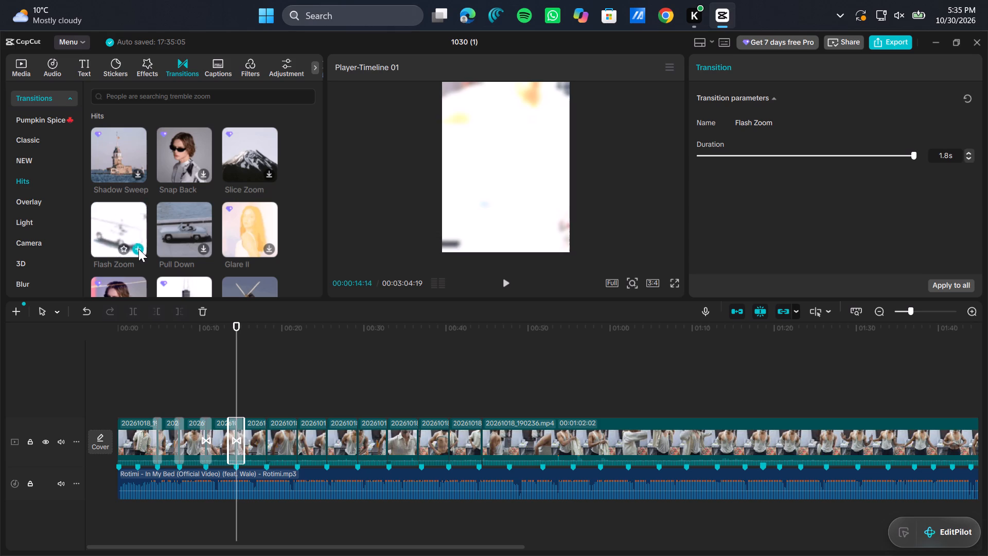
pyautogui.moveTo(236, 361); pyautogui.dragTo(243, 360)
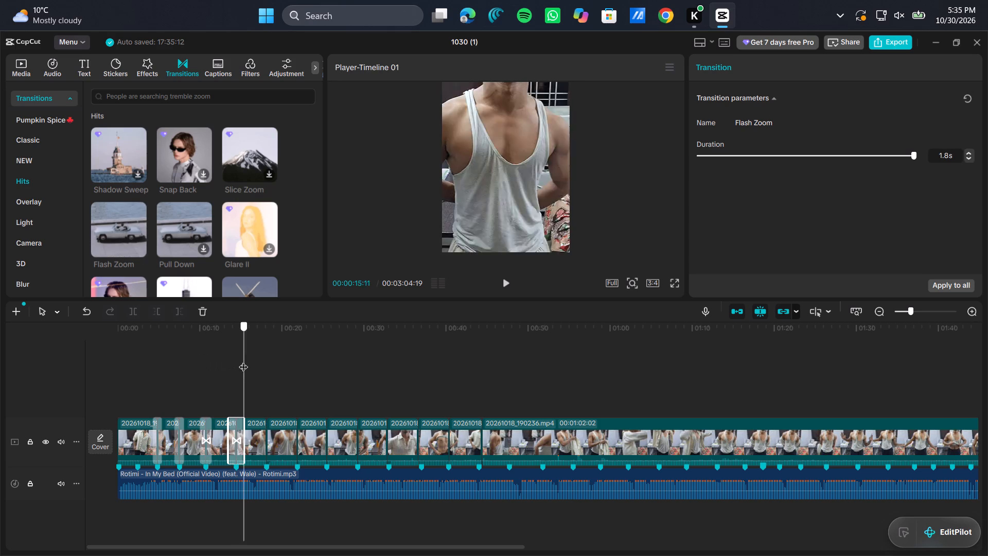
pyautogui.moveTo(243, 360); pyautogui.dragTo(265, 357)
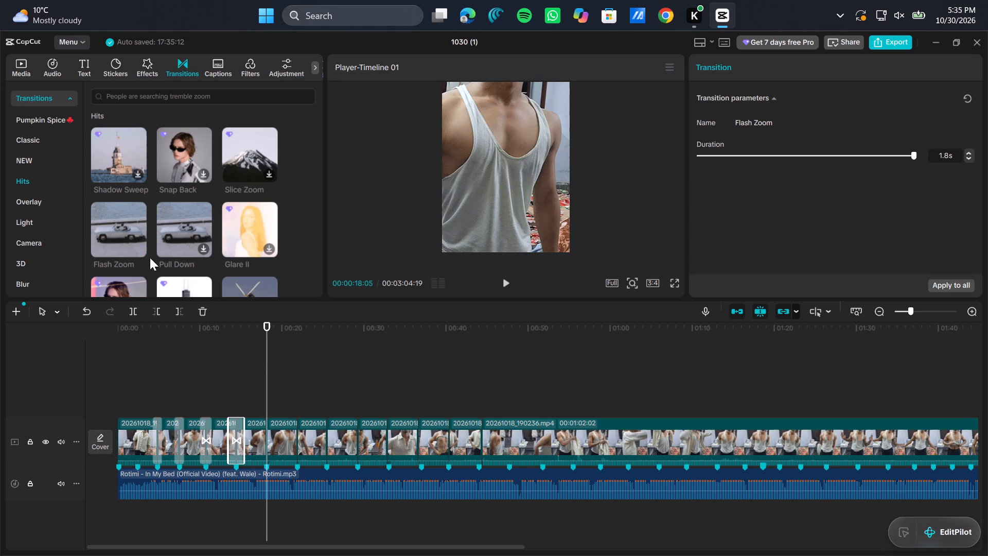
pyautogui.click(138, 246)
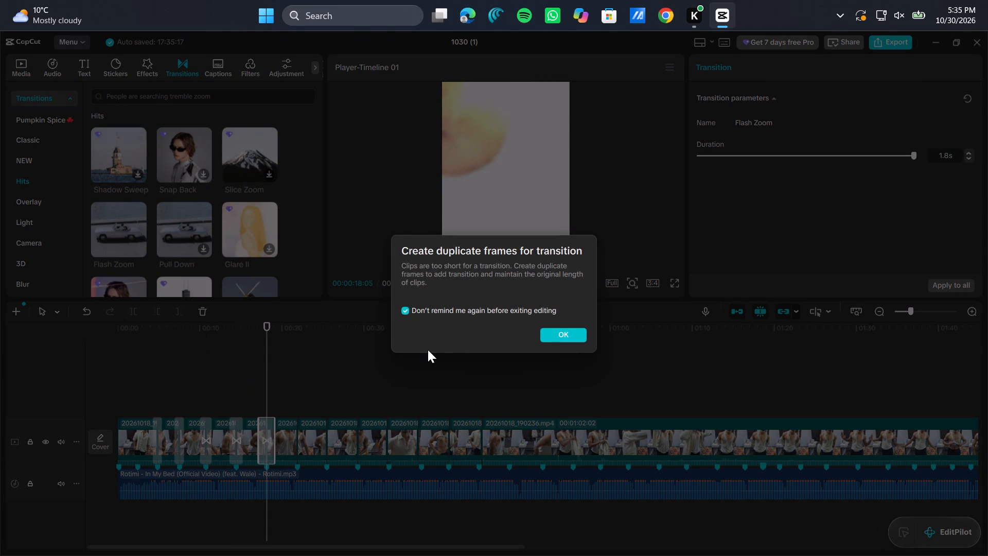
pyautogui.click(567, 334)
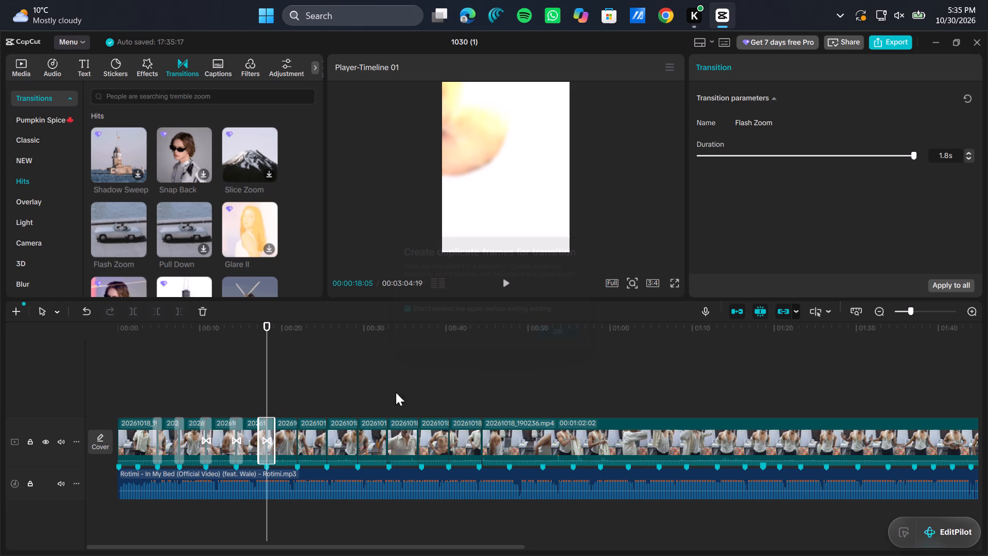
# Add the Flash Zoom transition at the cuts at 00:00:21:27 and 00:00:25:15.
pyautogui.moveTo(267, 359); pyautogui.dragTo(325, 362)
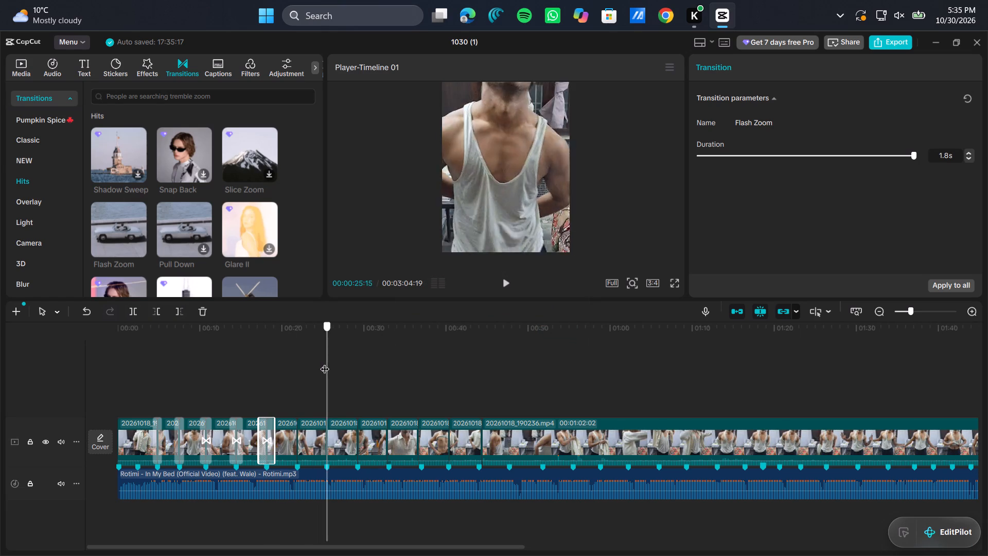
pyautogui.moveTo(325, 362); pyautogui.dragTo(296, 366)
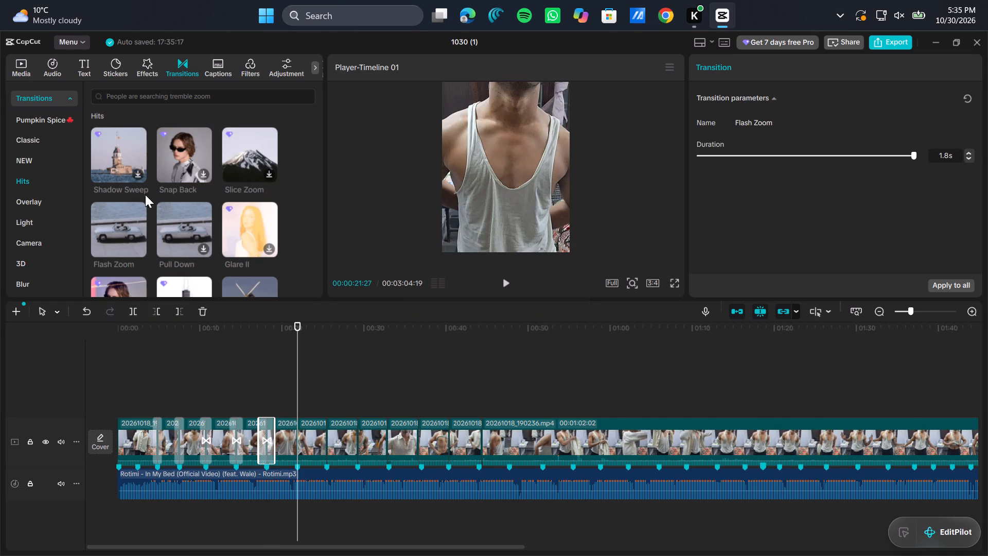
pyautogui.click(138, 244)
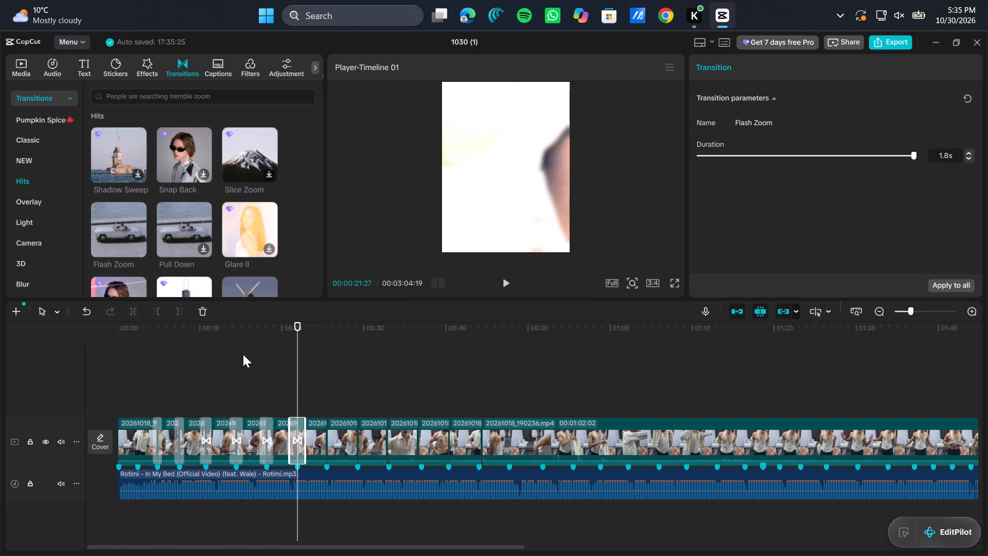
pyautogui.moveTo(296, 366); pyautogui.dragTo(324, 364)
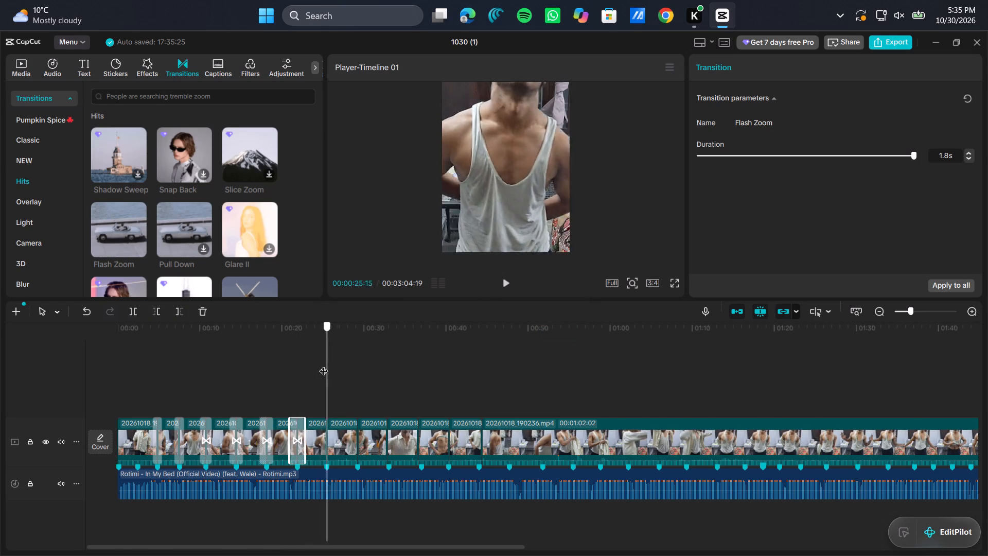
pyautogui.moveTo(324, 364); pyautogui.dragTo(324, 364)
pyautogui.click(136, 244)
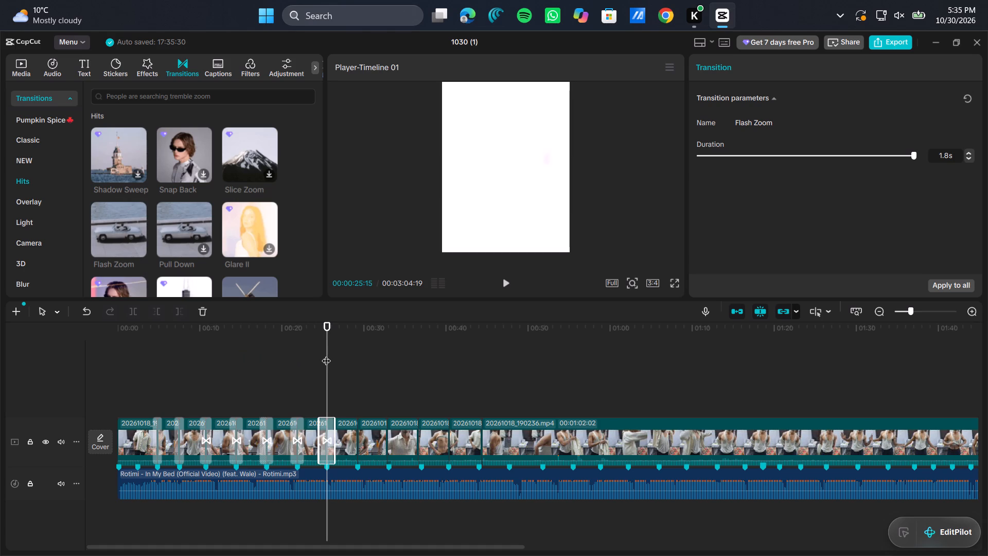
# Add the Flash Zoom transition at the cuts at 00:00:29:08 and 00:00:32:26.
pyautogui.moveTo(326, 354); pyautogui.dragTo(354, 354)
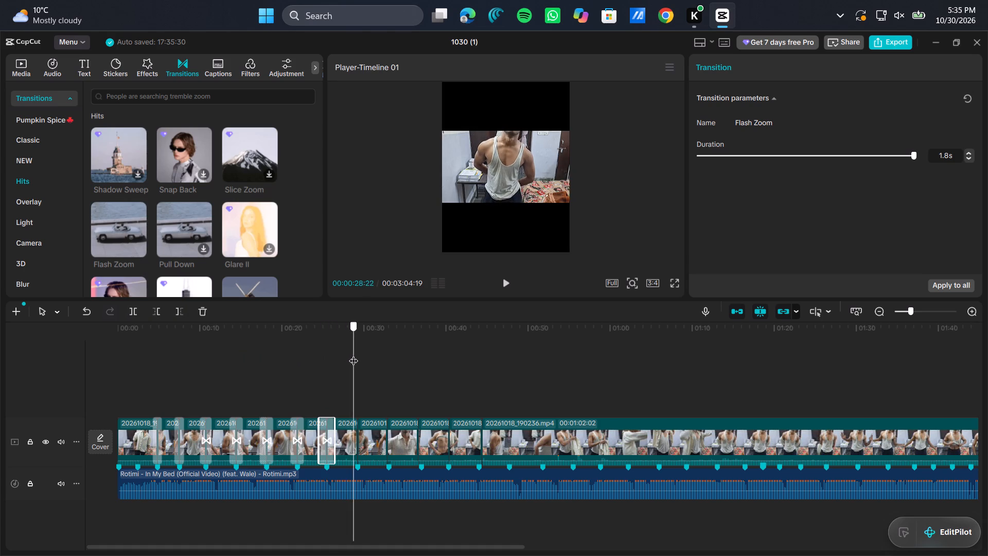
pyautogui.moveTo(354, 354); pyautogui.dragTo(356, 354)
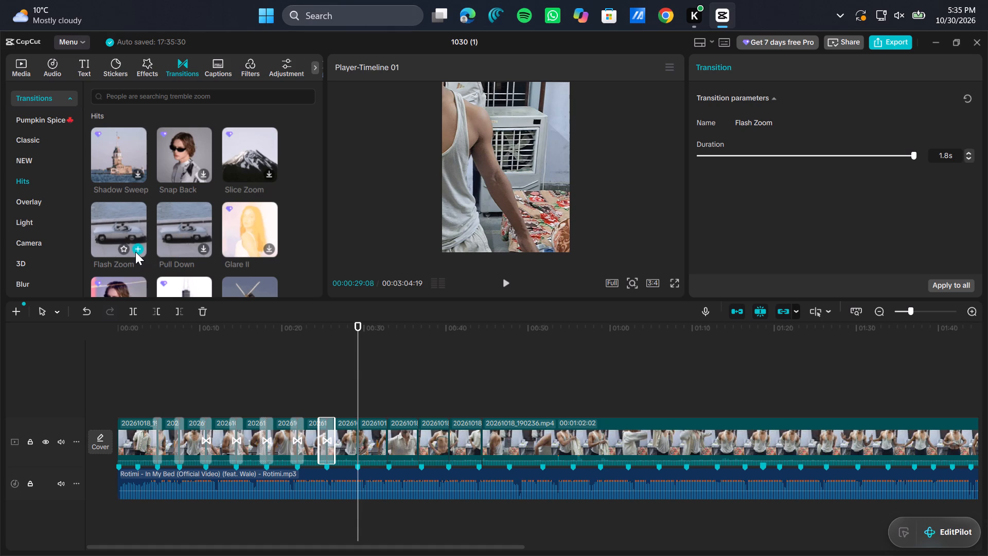
pyautogui.click(135, 252)
pyautogui.moveTo(360, 380); pyautogui.dragTo(391, 378)
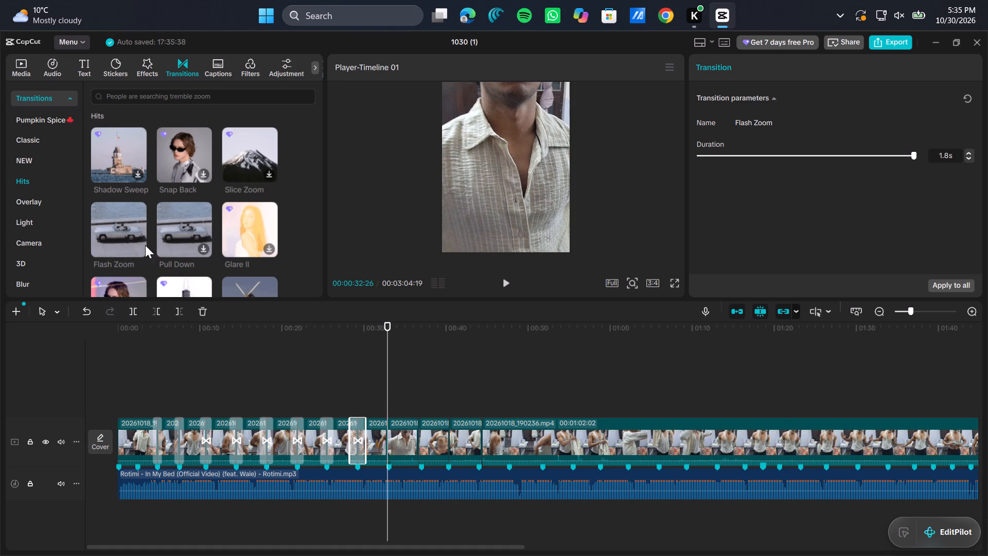
pyautogui.click(140, 245)
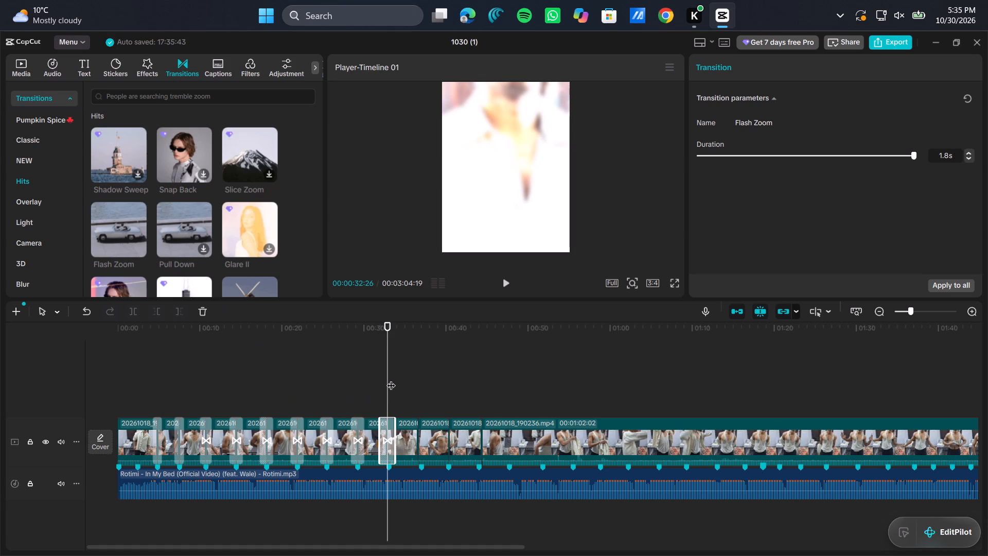
# Extend the end of the segment starting at 00:00:32:26 to the beat marker at 00:00:37:01.
pyautogui.moveTo(391, 379); pyautogui.dragTo(405, 375)
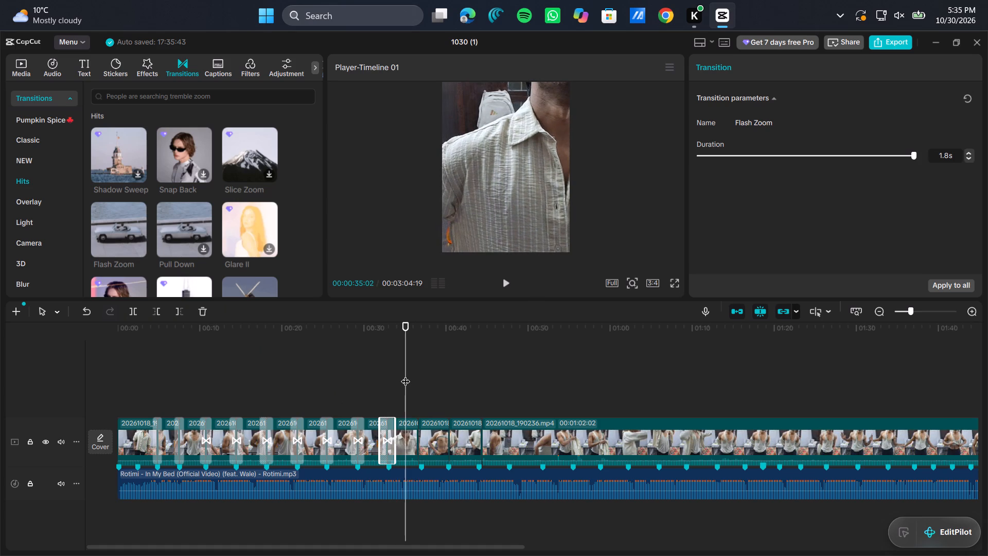
pyautogui.click(411, 437)
pyautogui.moveTo(417, 437); pyautogui.dragTo(421, 436)
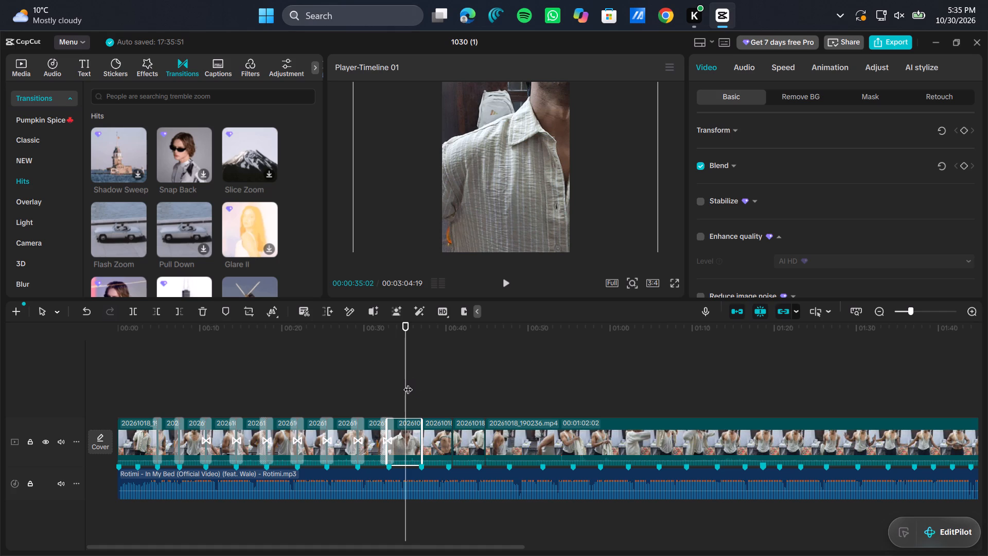
# Add the Flash Zoom transition at the cut at 00:00:37:01.
pyautogui.click(425, 376)
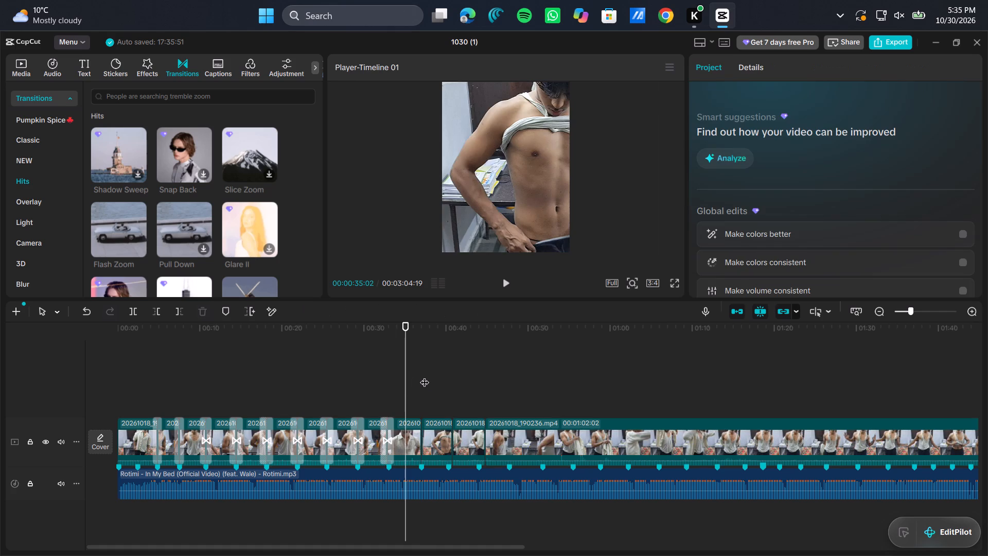
pyautogui.doubleClick(425, 376)
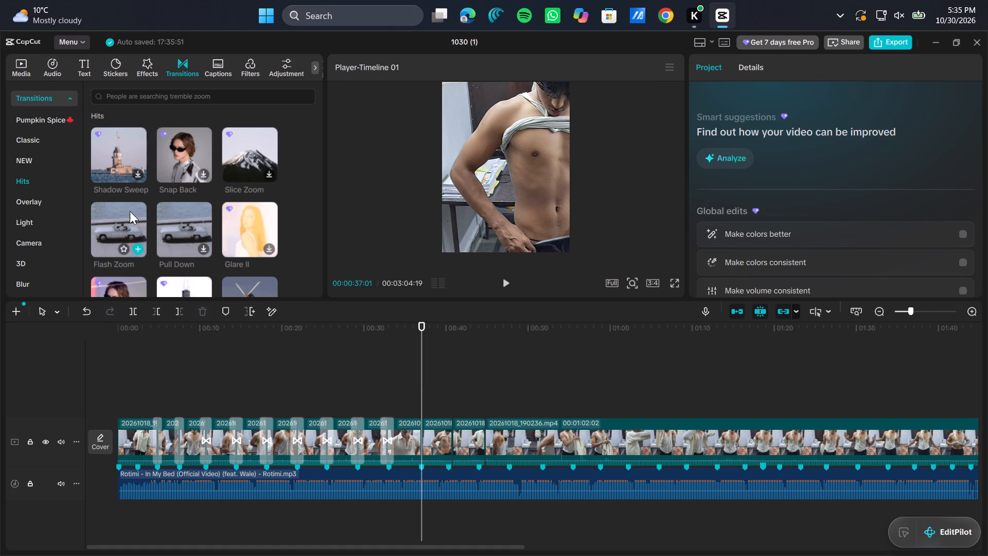
pyautogui.click(139, 247)
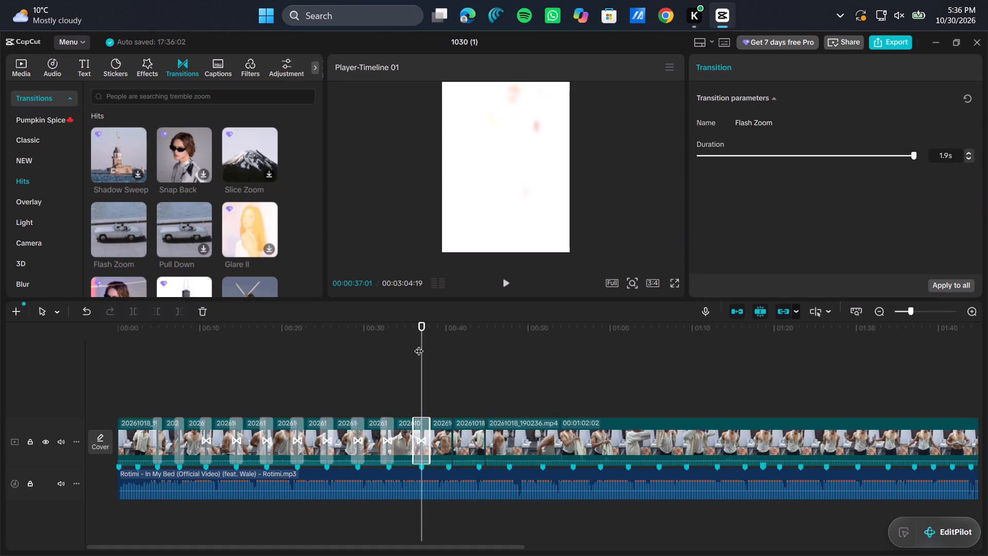
# Shorten the end of the segment starting at 00:00:37:01 to the beat marker at 00:00:40:10.
pyautogui.click(439, 349)
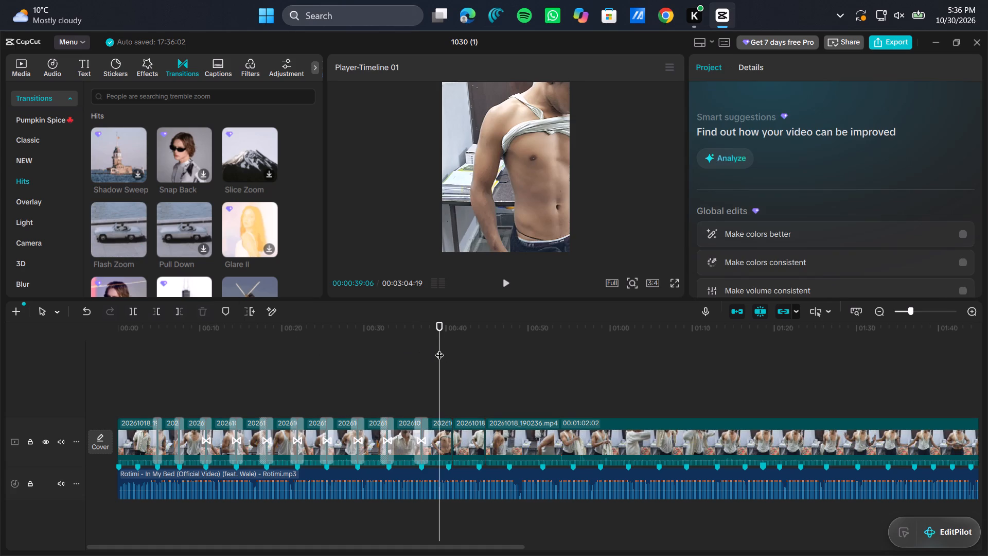
pyautogui.click(439, 349)
pyautogui.moveTo(439, 349); pyautogui.dragTo(451, 347)
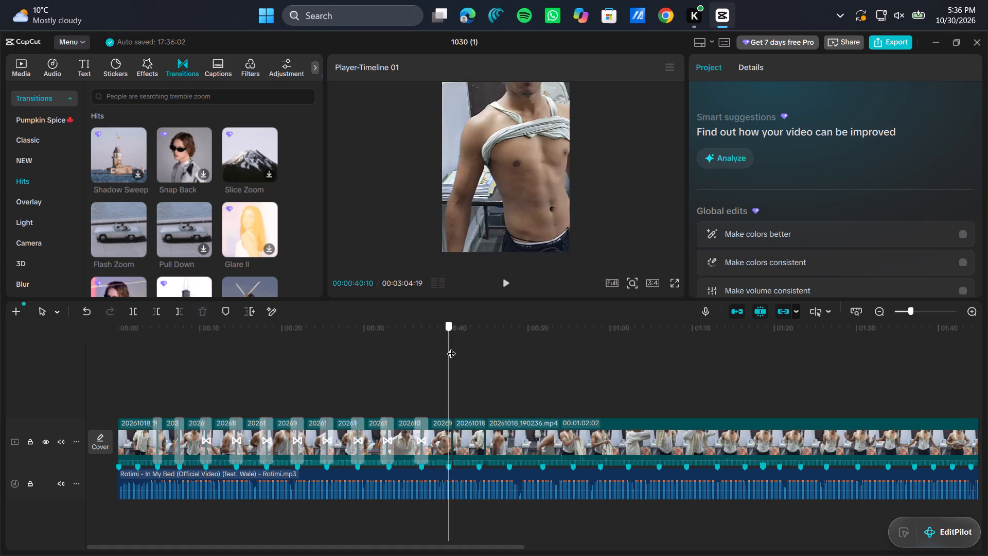
pyautogui.moveTo(451, 347); pyautogui.dragTo(426, 359)
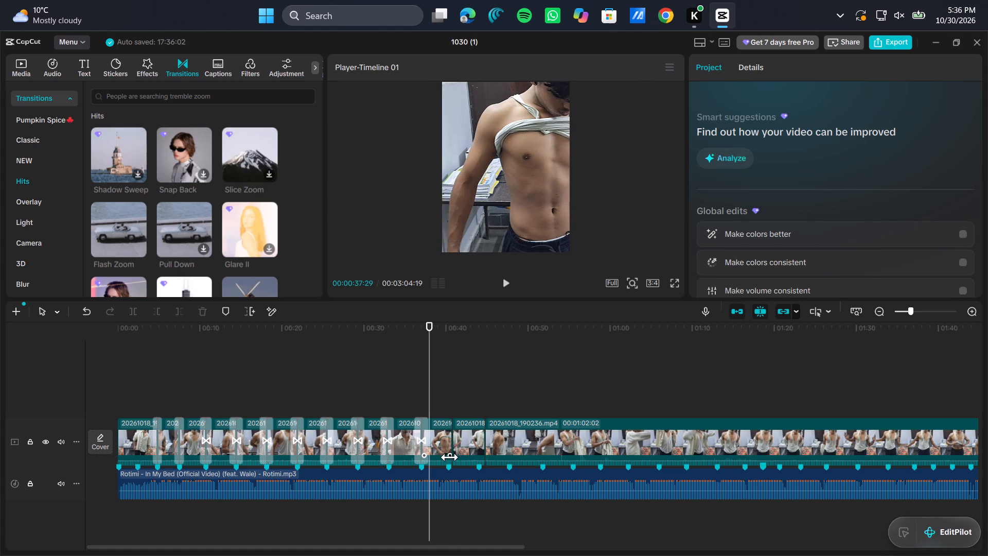
pyautogui.click(442, 442)
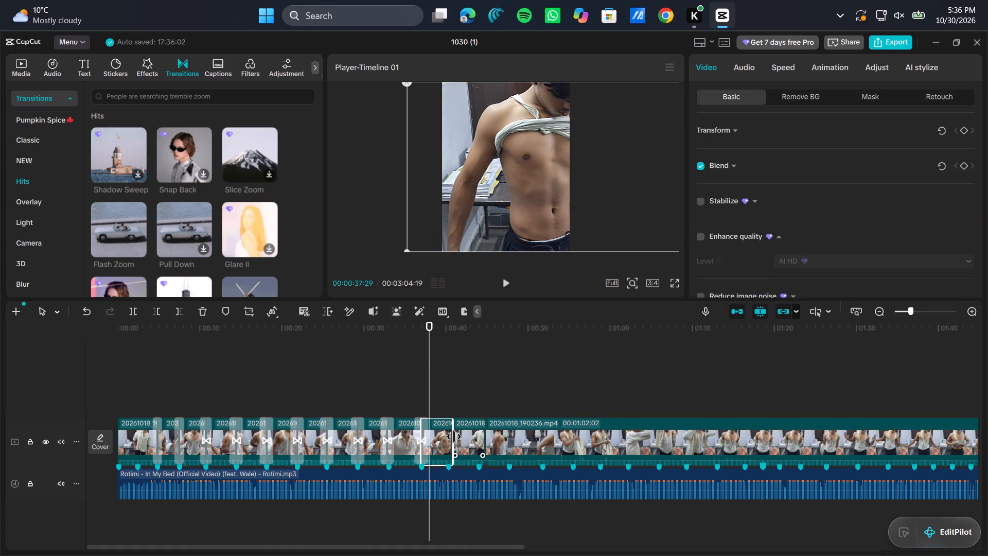
pyautogui.moveTo(454, 437); pyautogui.dragTo(444, 437)
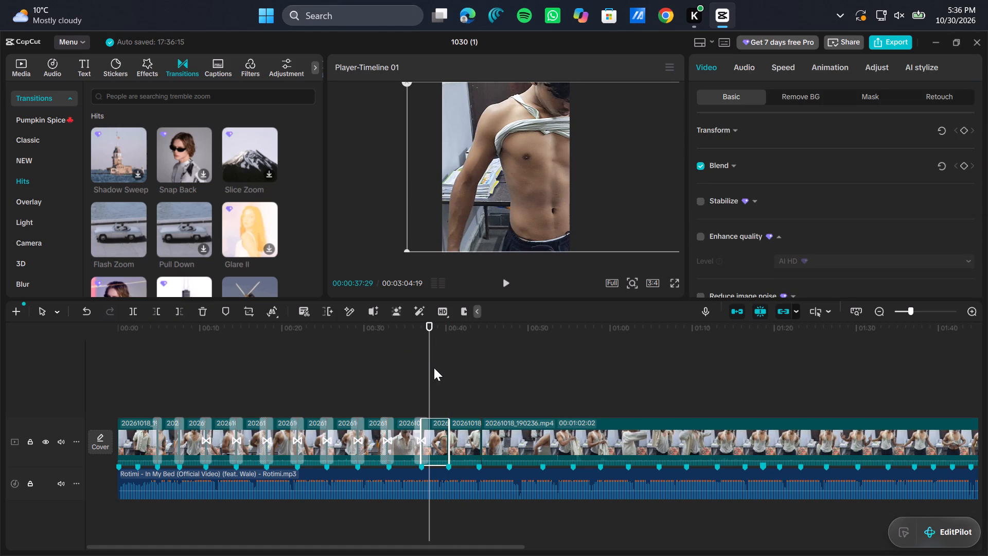
# Add the Flash Zoom transition at the cut at 00:00:40:10.
pyautogui.moveTo(428, 376); pyautogui.dragTo(445, 373)
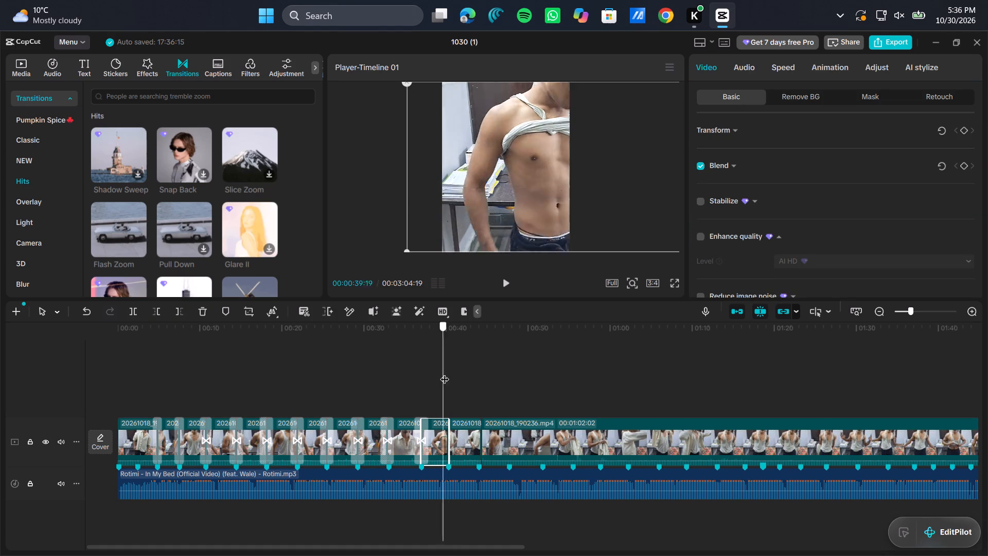
pyautogui.moveTo(445, 373); pyautogui.dragTo(448, 373)
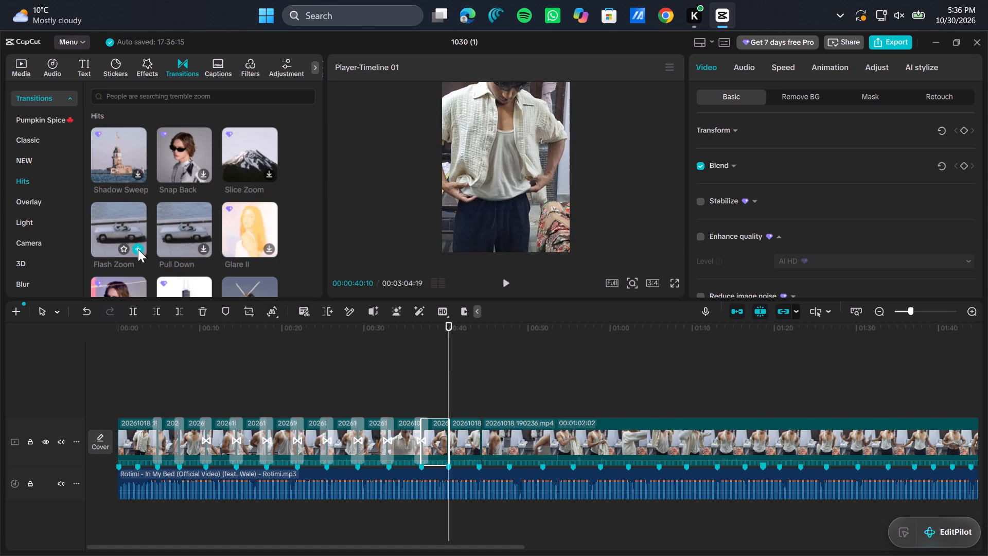
pyautogui.click(138, 249)
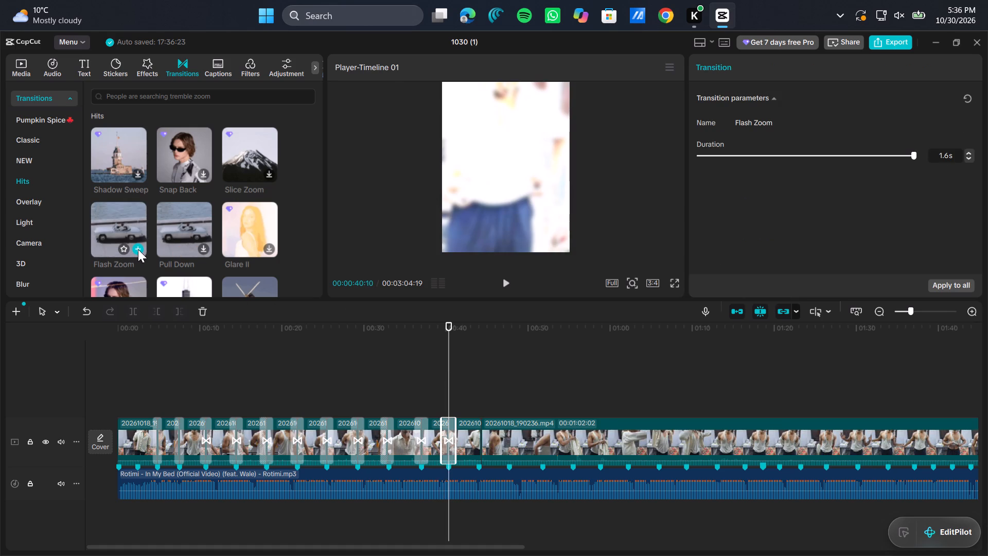